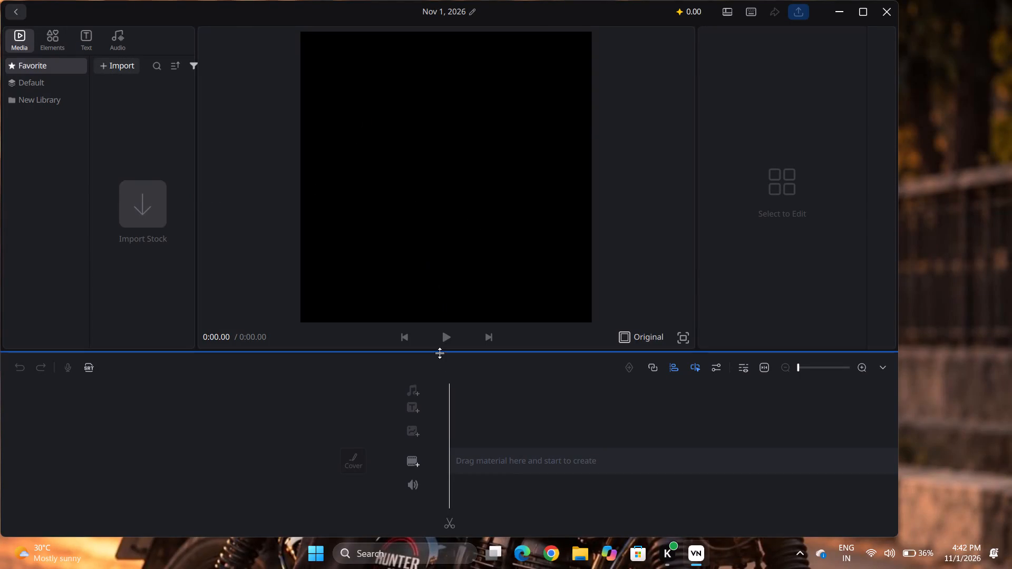
Import video_20261101_153743 from the Downloads folder onto the main video track.
click(445, 338)
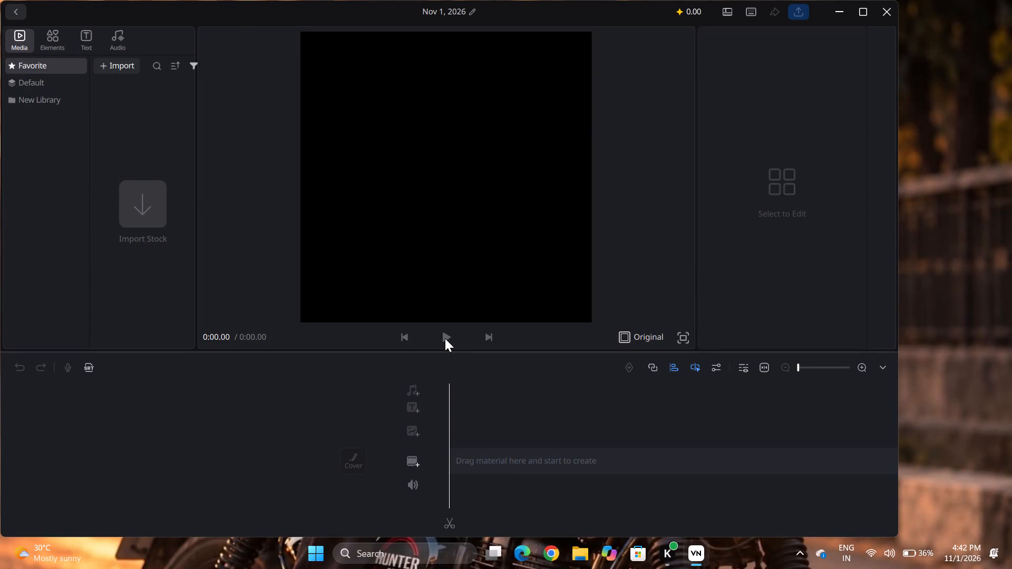
click(415, 461)
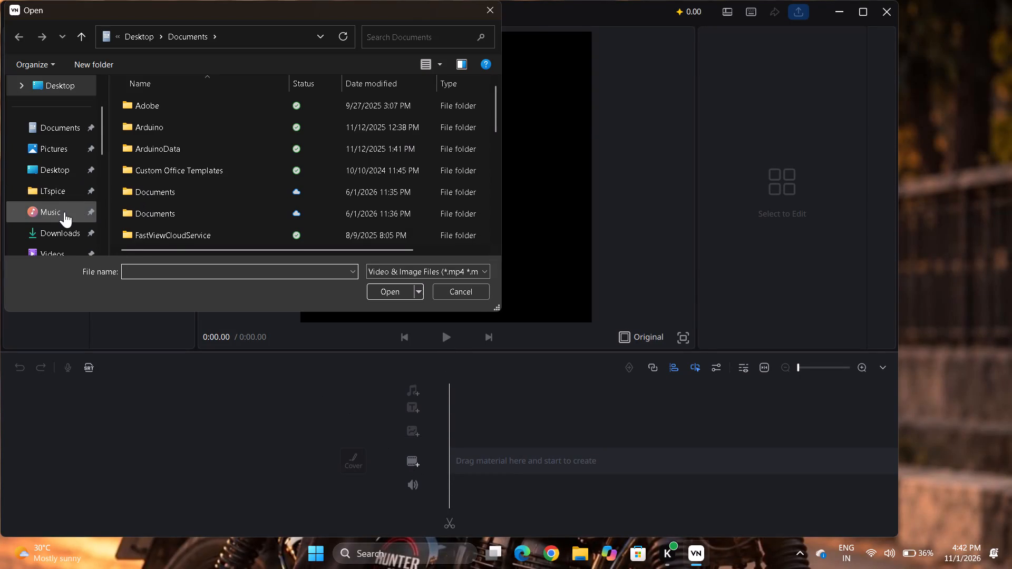
click(67, 232)
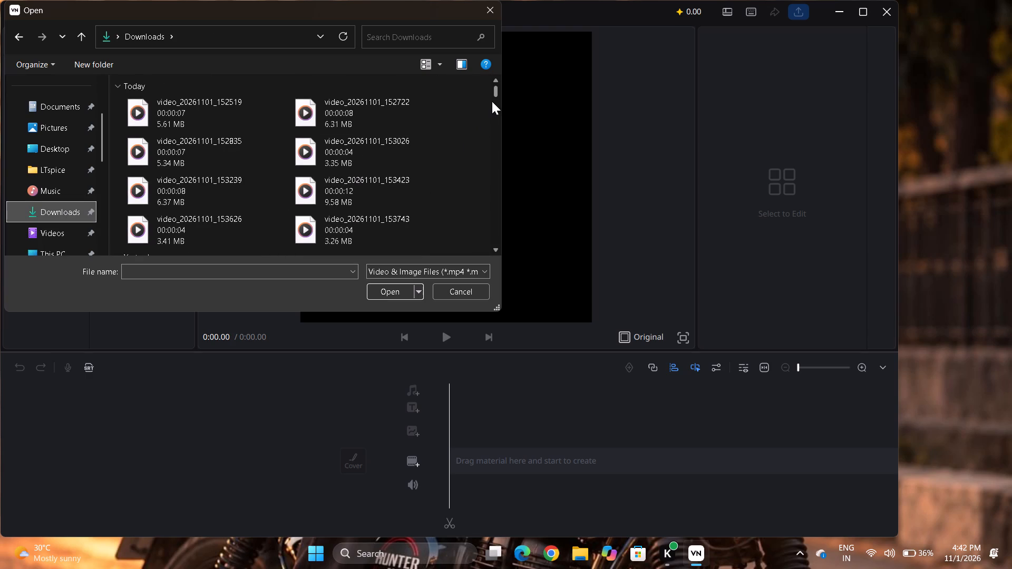
drag(498, 93, 498, 104)
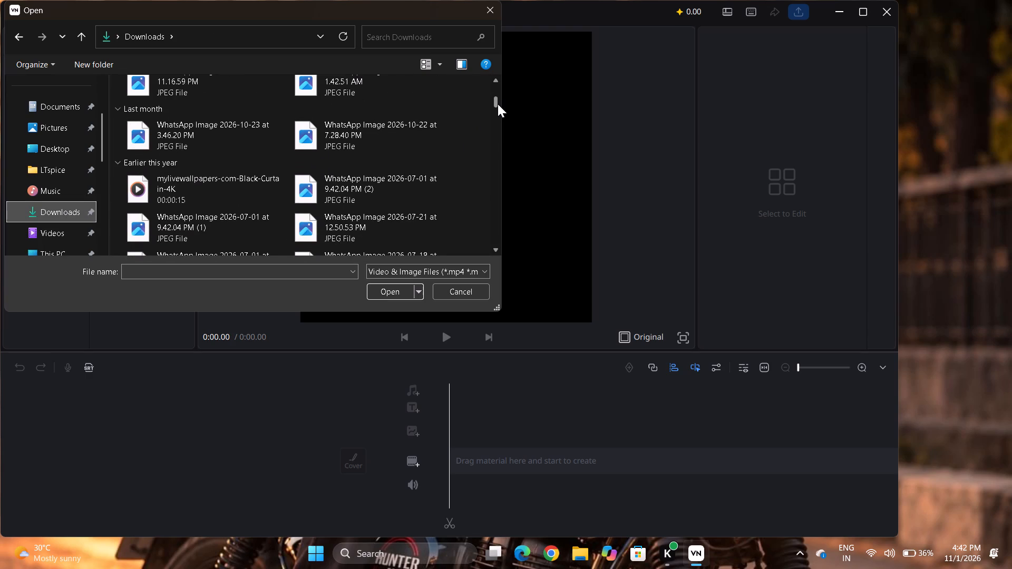
click(498, 104)
drag(498, 104, 496, 95)
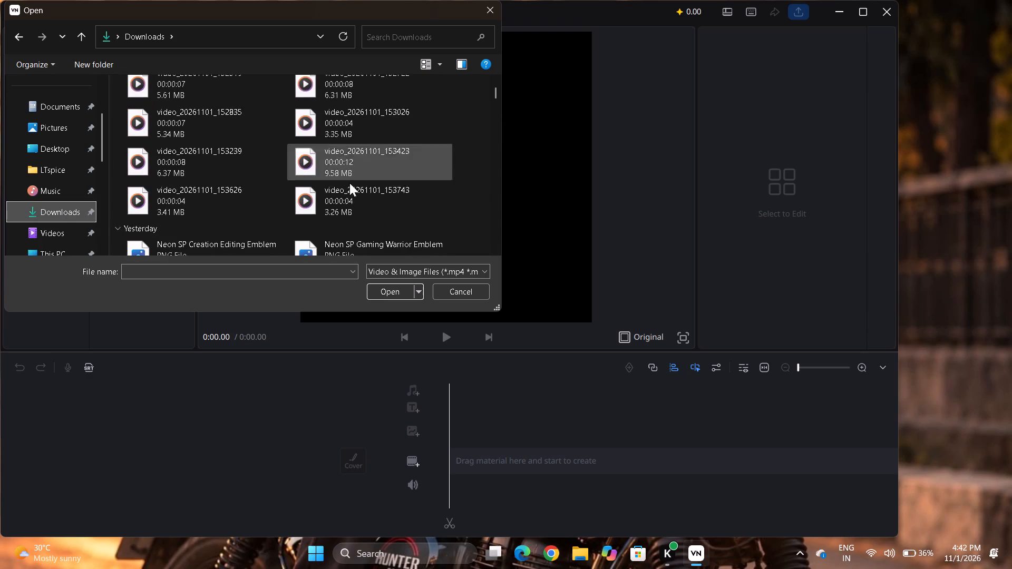
double_click(336, 197)
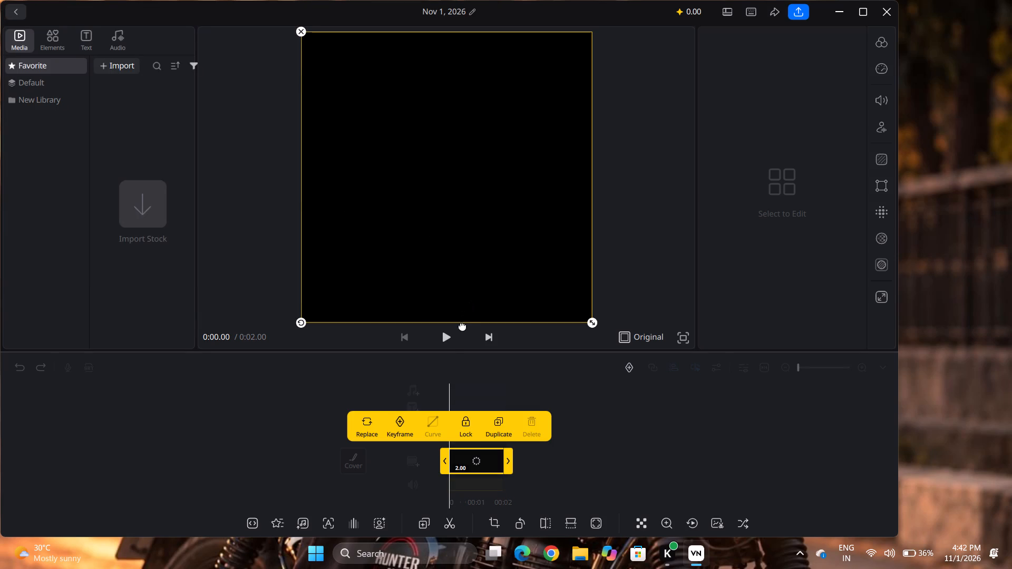
Play back the imported clip to review it, leaving the clip's edit options closed.
click(445, 331)
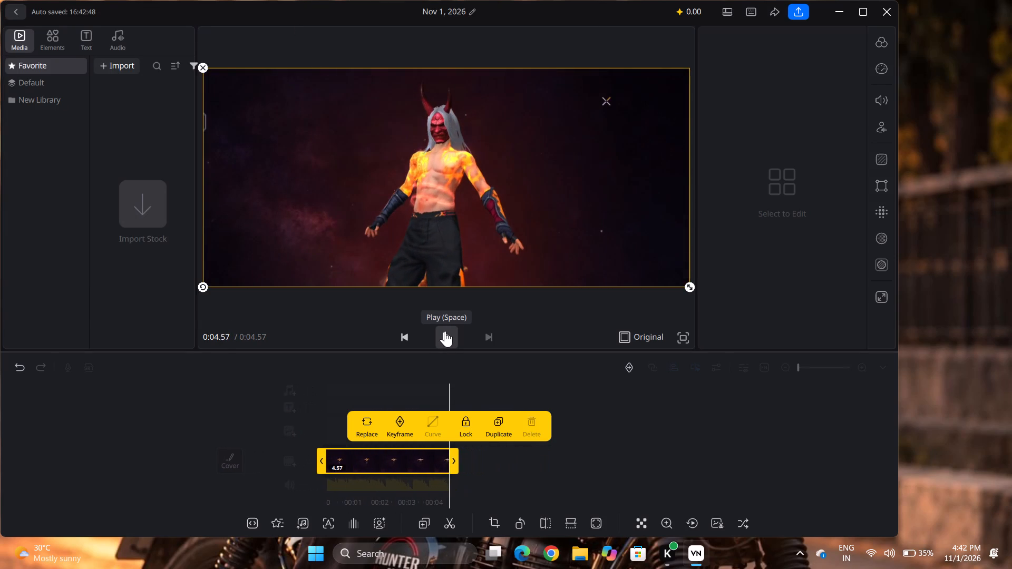
click(445, 331)
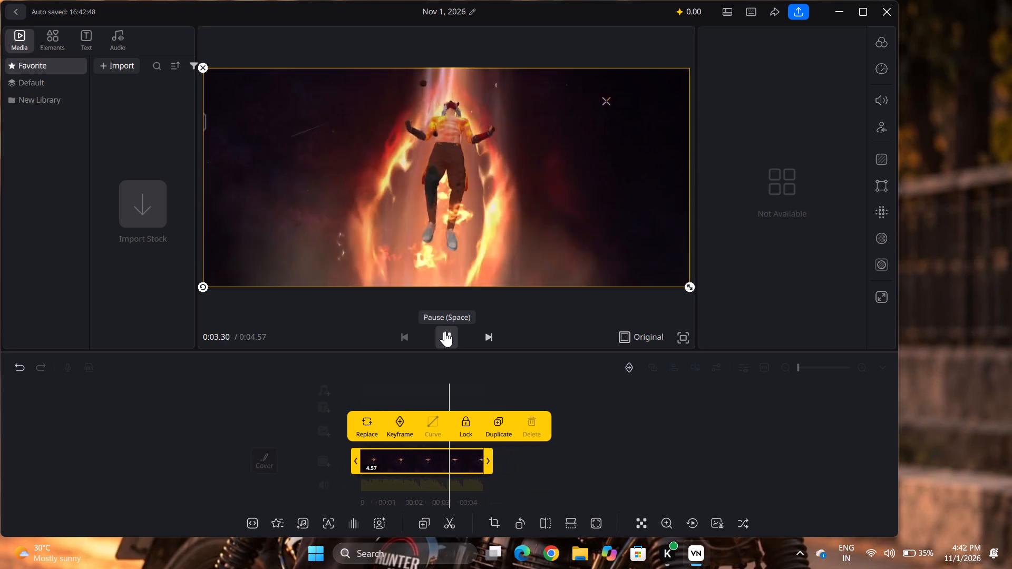
click(445, 331)
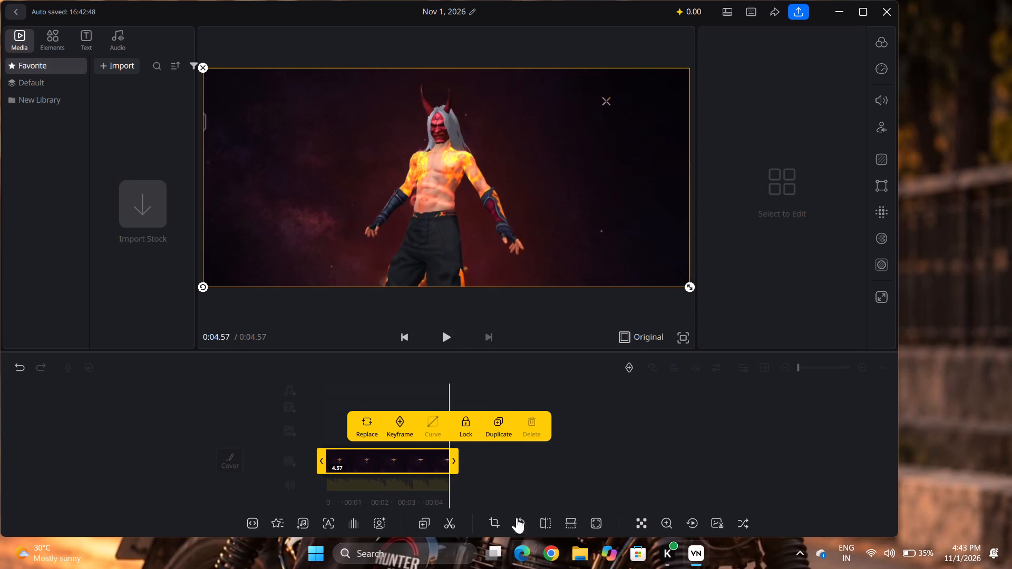
click(535, 487)
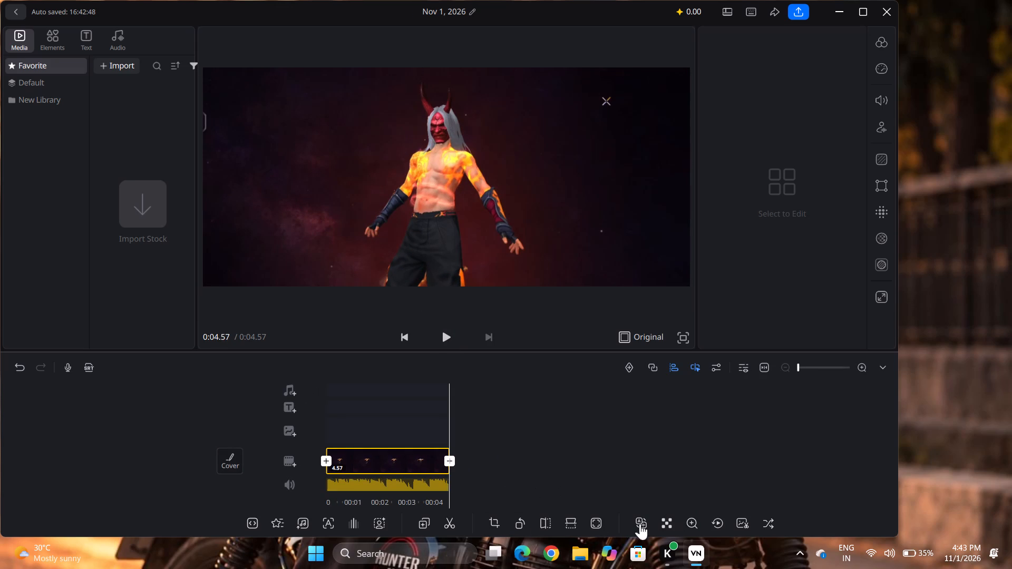
Add video_20261101_153626 from the Downloads folder to the main video track, ahead of the existing clip.
click(292, 458)
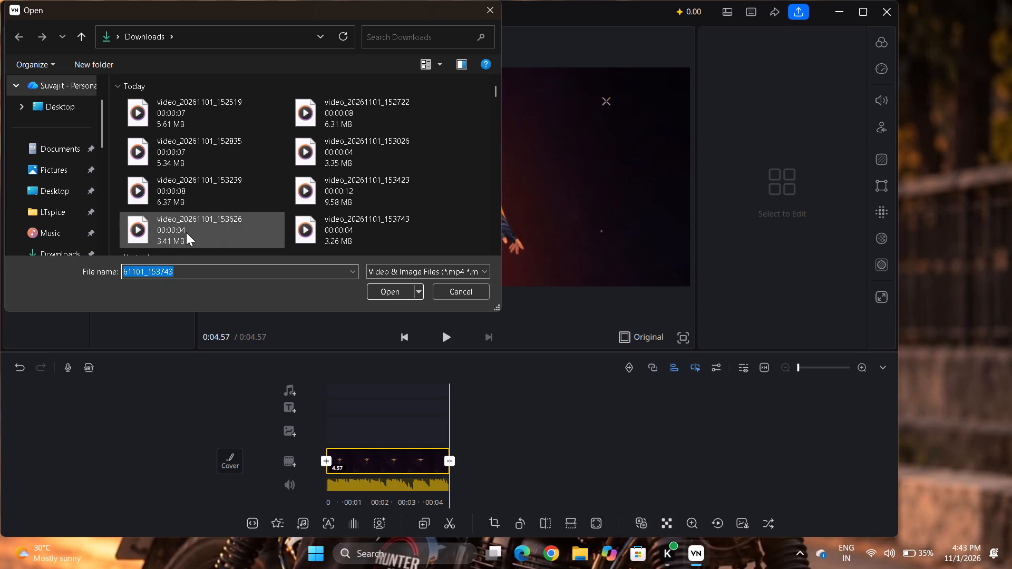
click(238, 223)
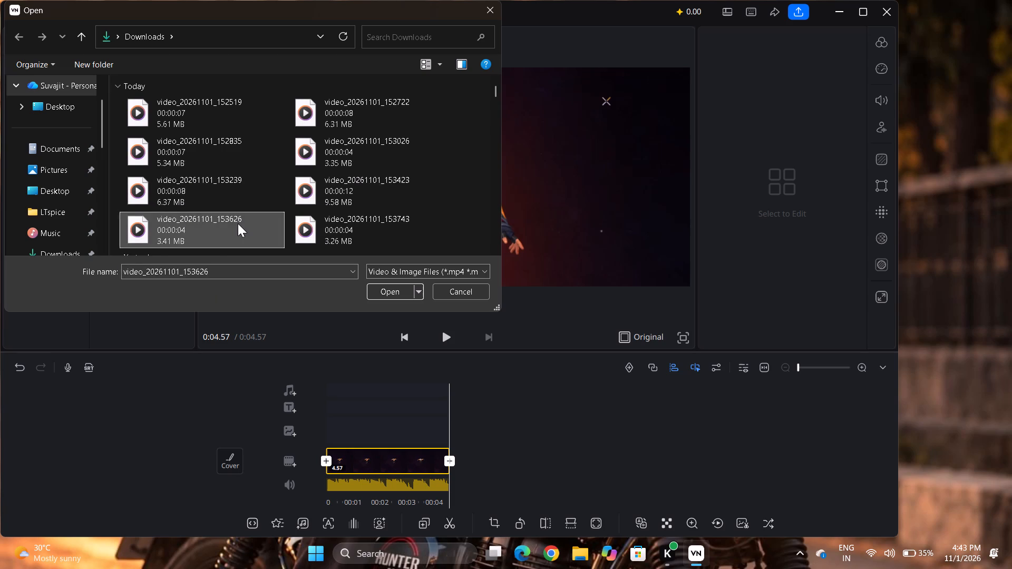
double_click(238, 223)
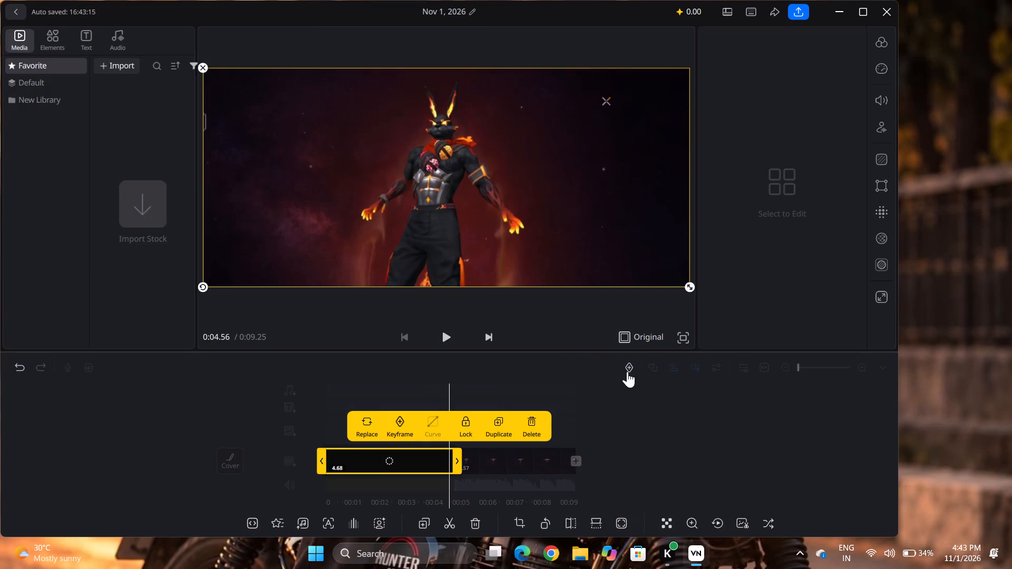
Play back the two-clip sequence to review the clip order and original sound.
click(438, 335)
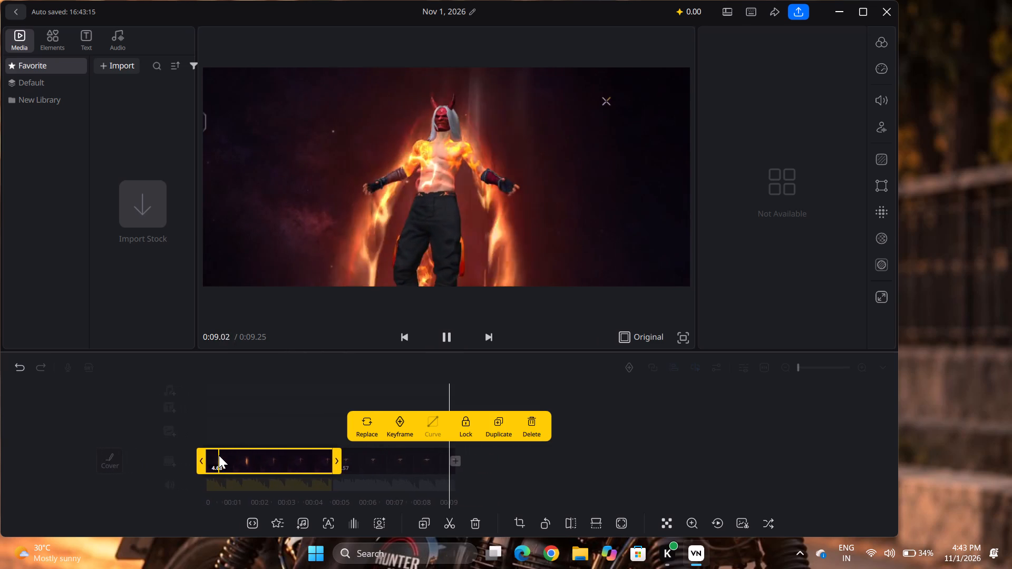
click(219, 455)
click(653, 430)
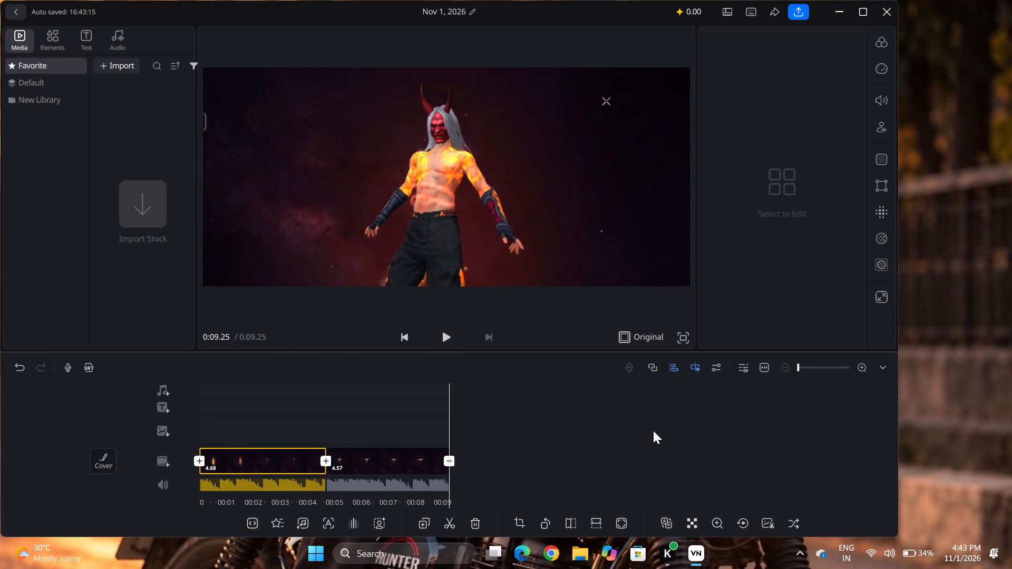
click(451, 340)
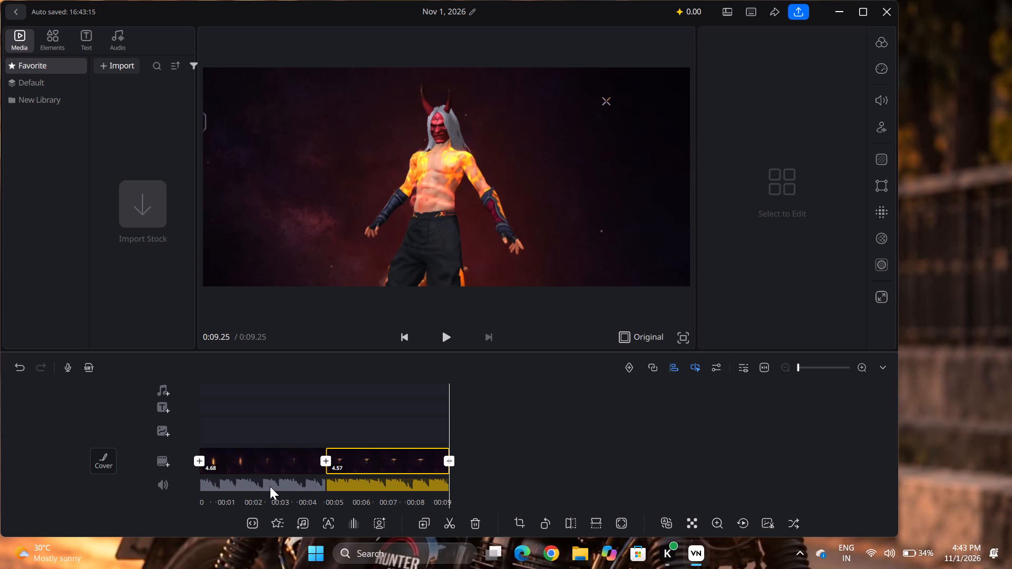
Mute the original audio of the main video track.
click(163, 480)
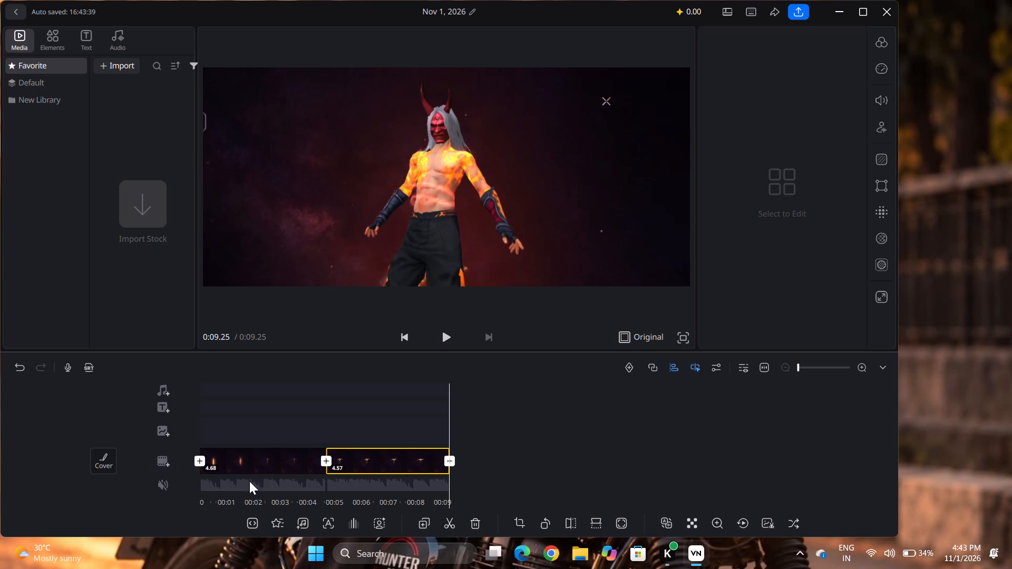
Play the sequence and reorder the clips so the 4.68-second clip follows the 4.57-second clip.
click(448, 331)
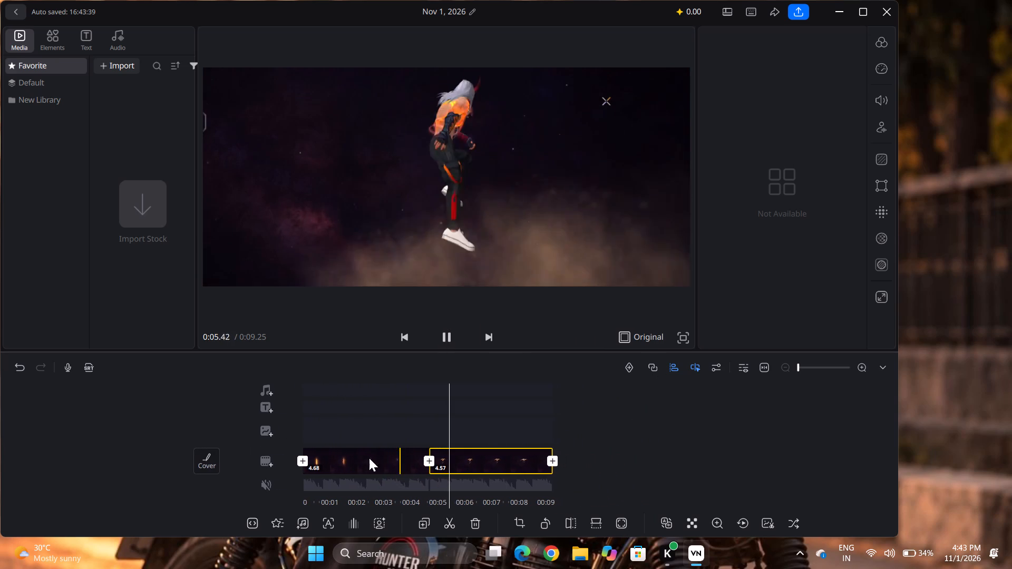
click(353, 456)
drag(330, 456, 337, 458)
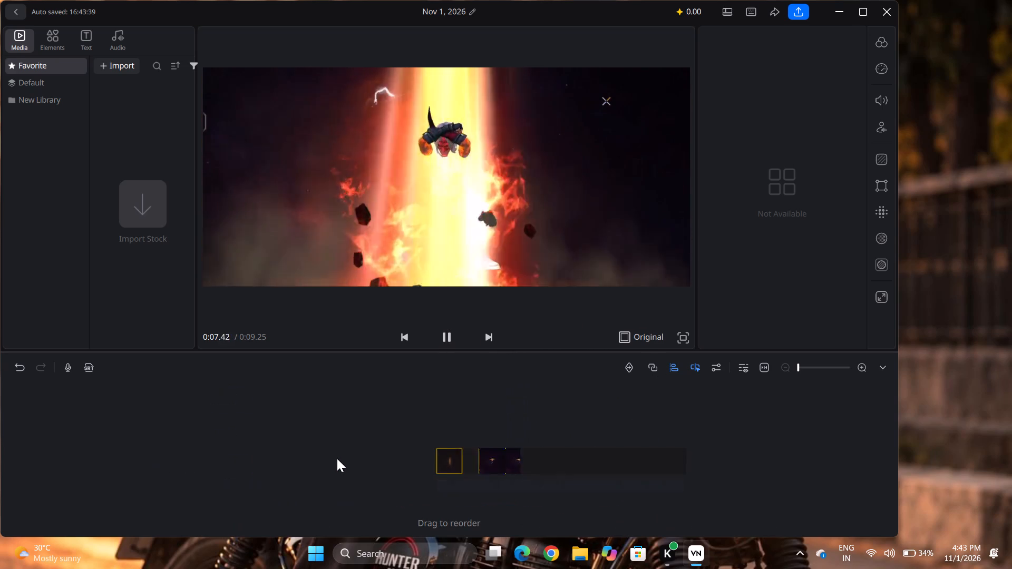
drag(337, 458, 403, 477)
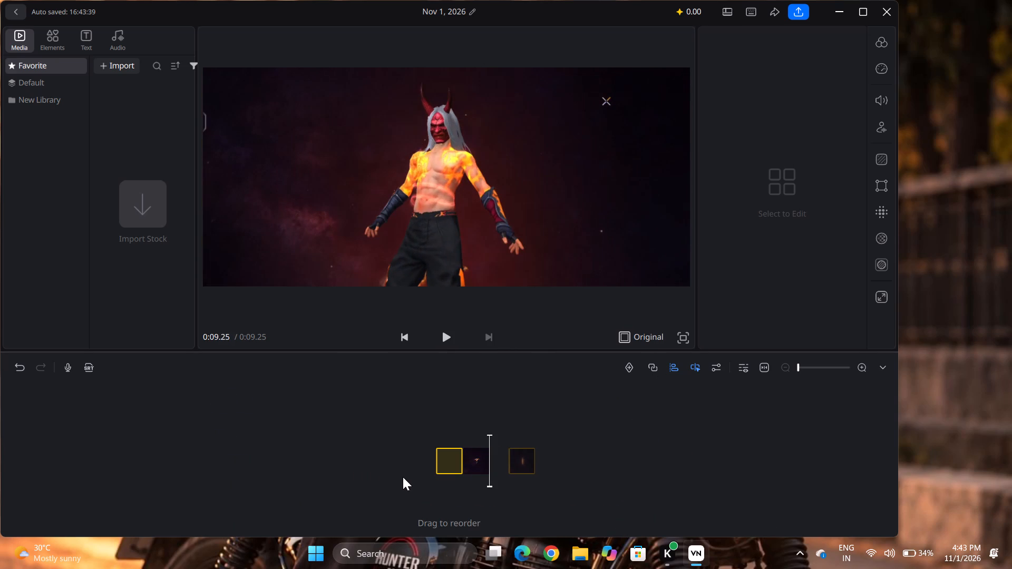
drag(403, 477, 386, 479)
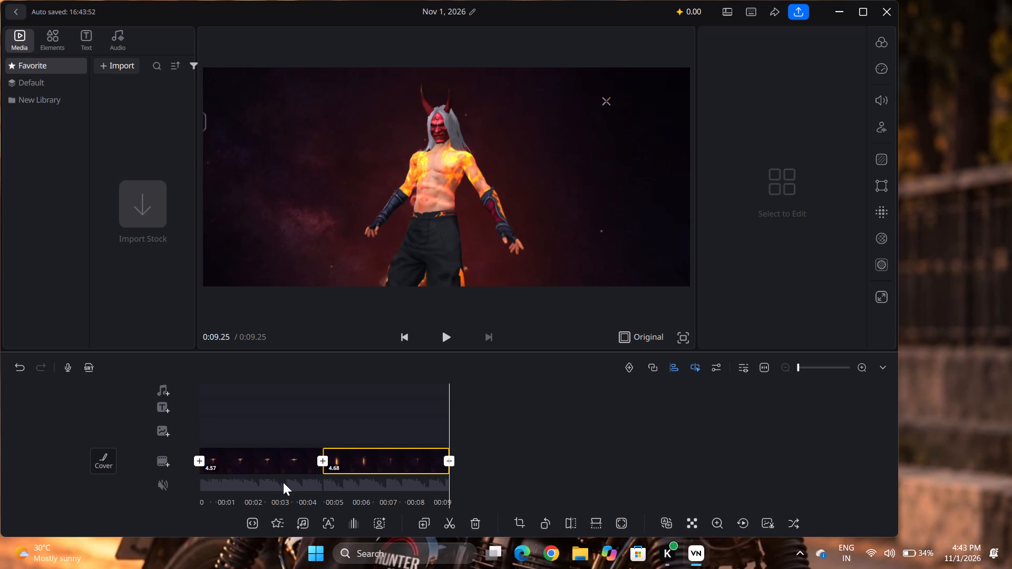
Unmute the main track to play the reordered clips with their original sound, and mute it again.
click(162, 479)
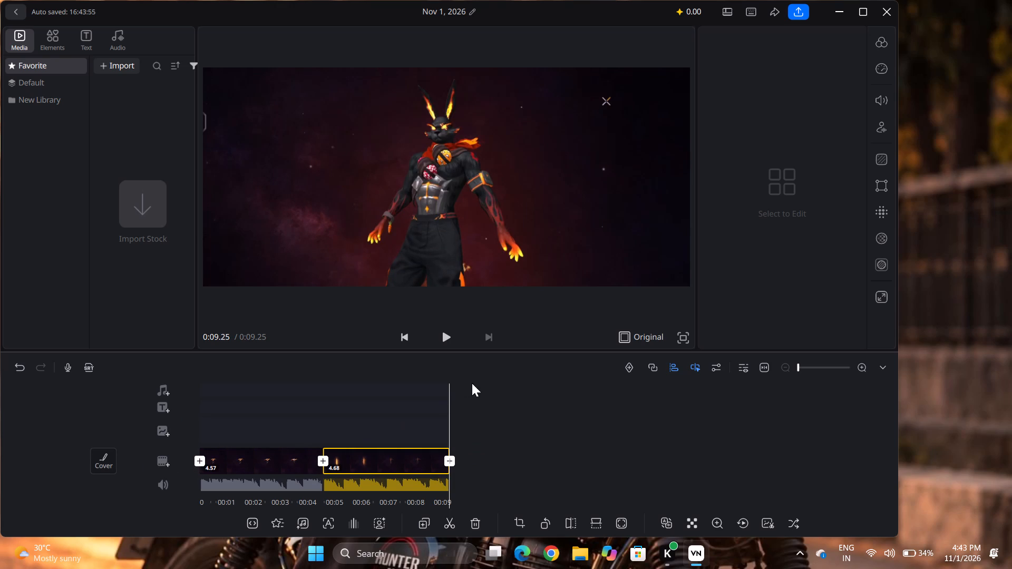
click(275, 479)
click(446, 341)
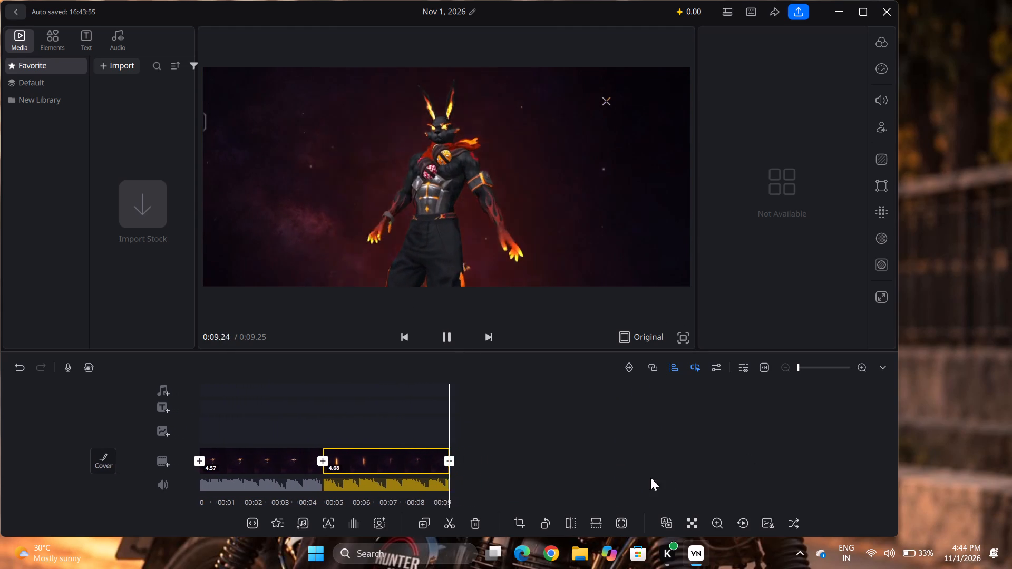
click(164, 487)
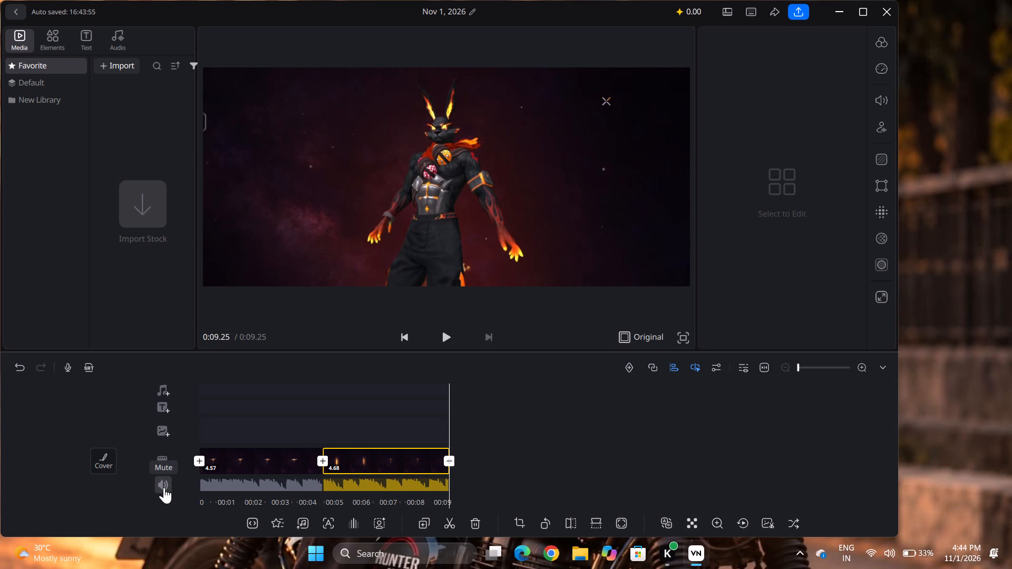
Play back the reordered two-clip sequence with its audio muted to review the visual flow.
drag(446, 349, 442, 339)
click(442, 339)
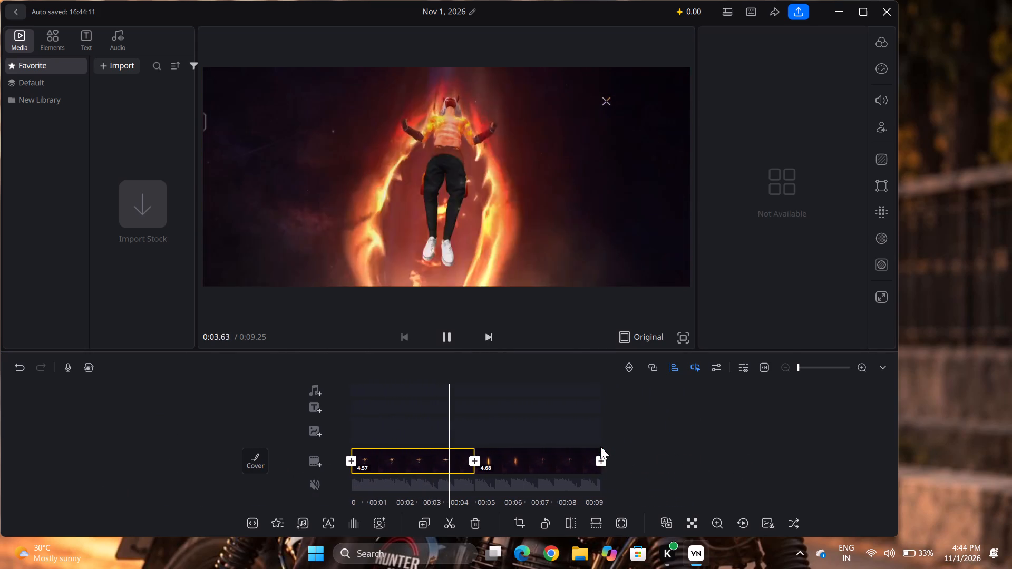
click(649, 458)
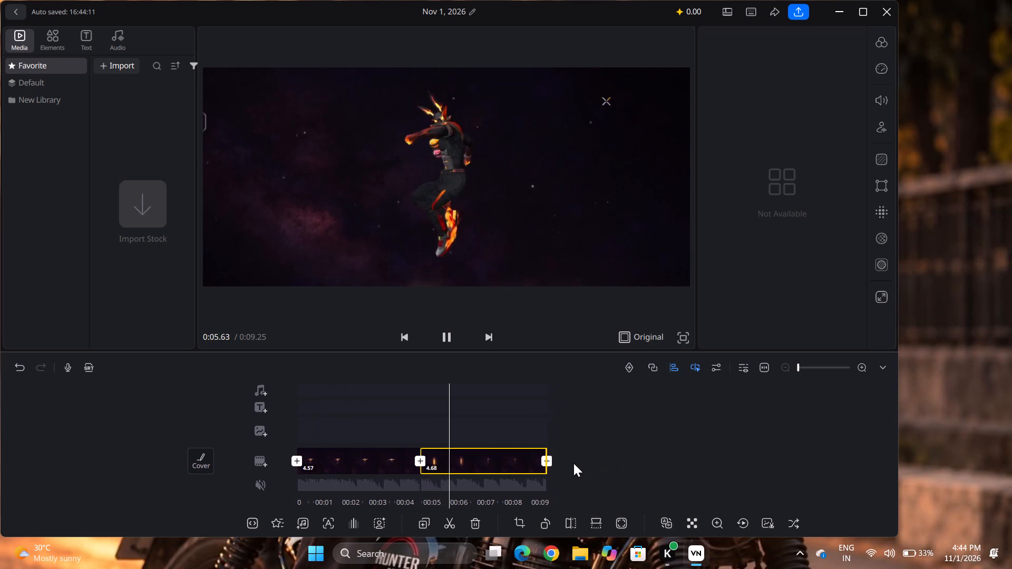
click(573, 463)
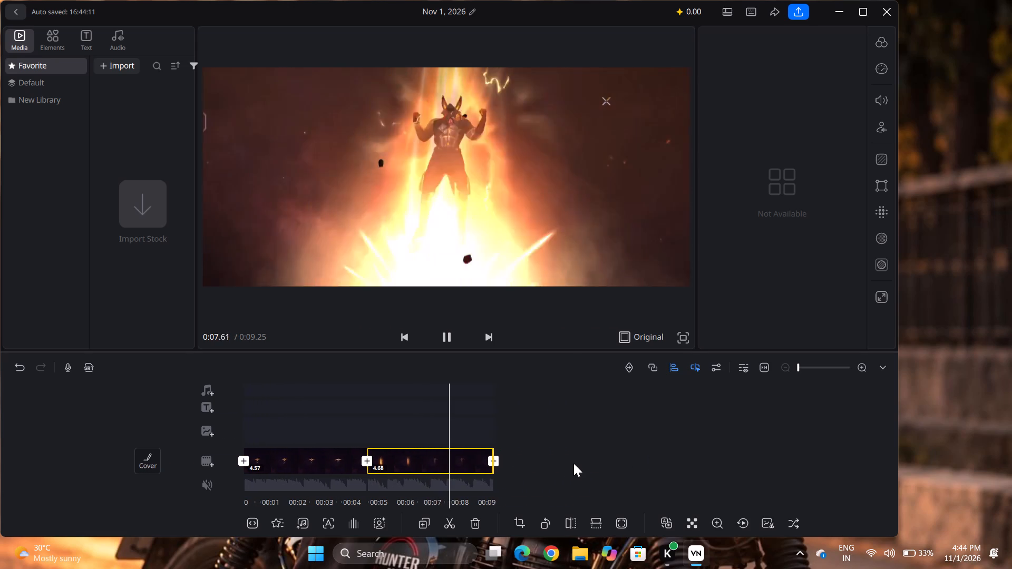
click(472, 455)
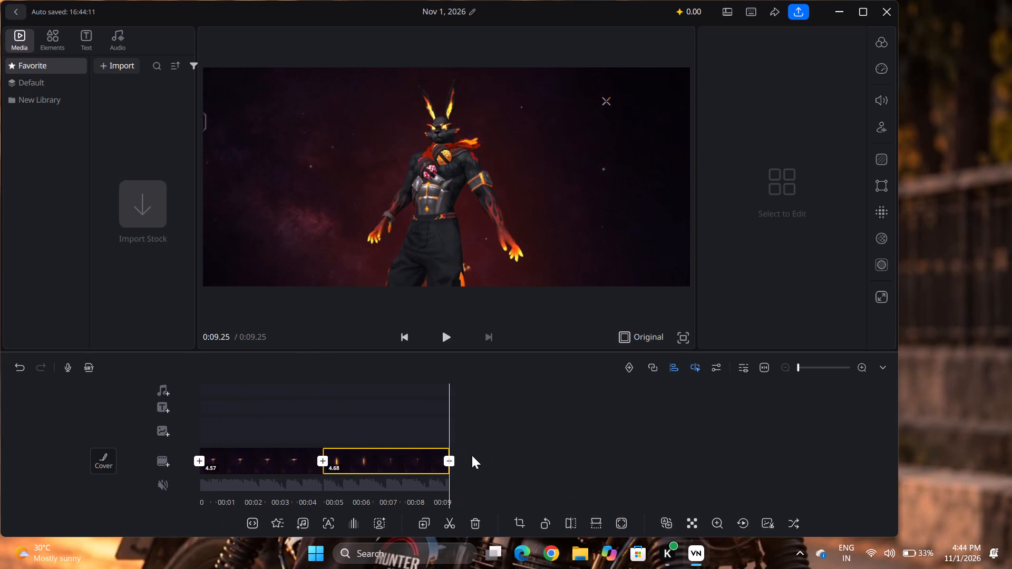
click(489, 471)
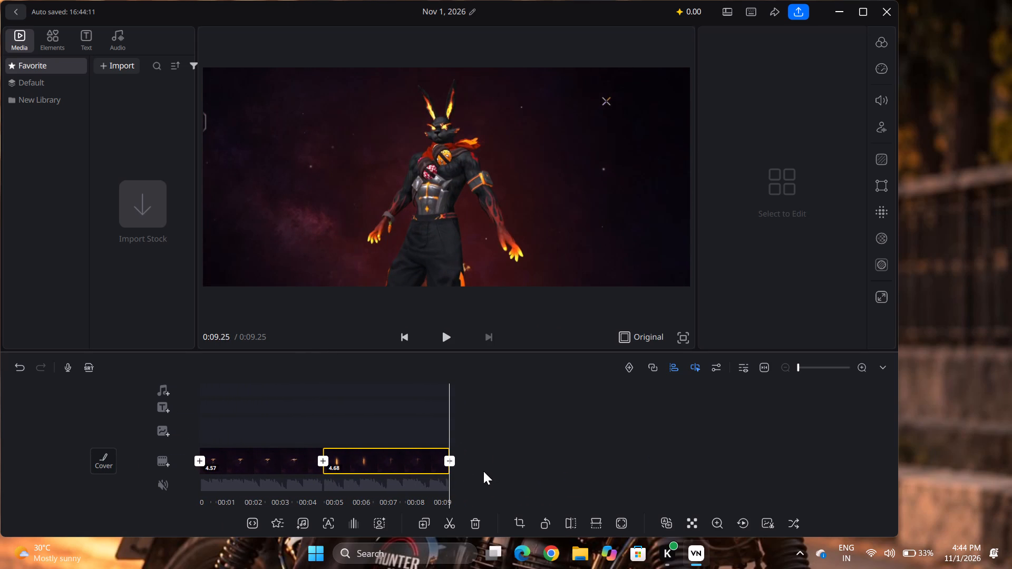
click(483, 471)
click(377, 423)
click(486, 486)
Insert video_20261101_153423 from the Downloads folder between the two clips on the main video track.
click(166, 460)
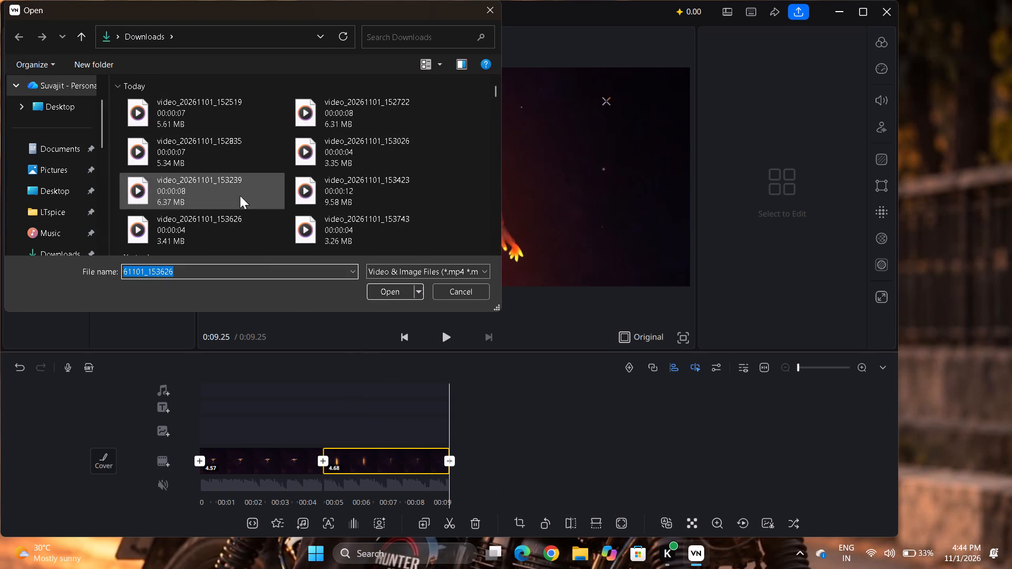
click(345, 200)
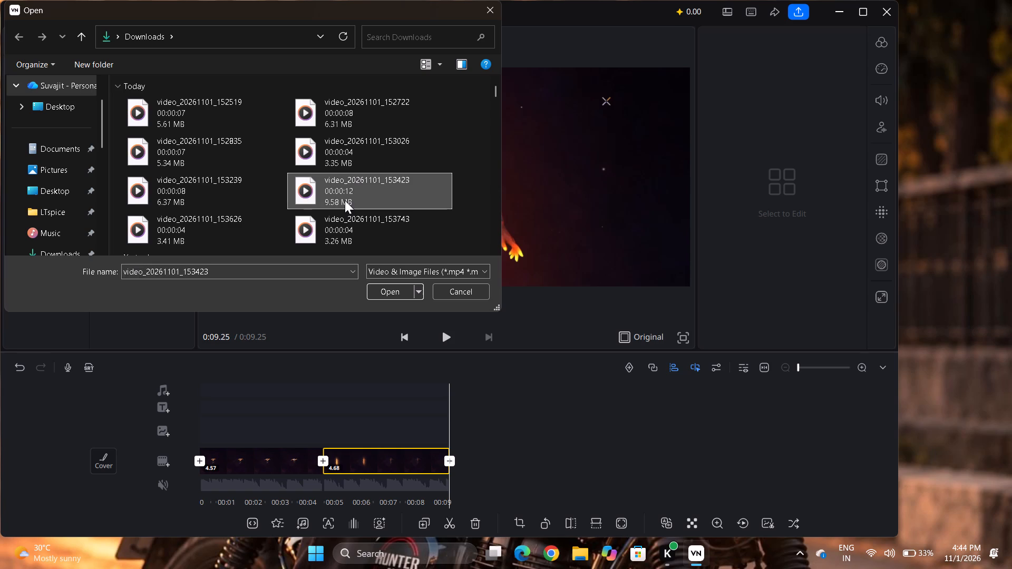
key(Return)
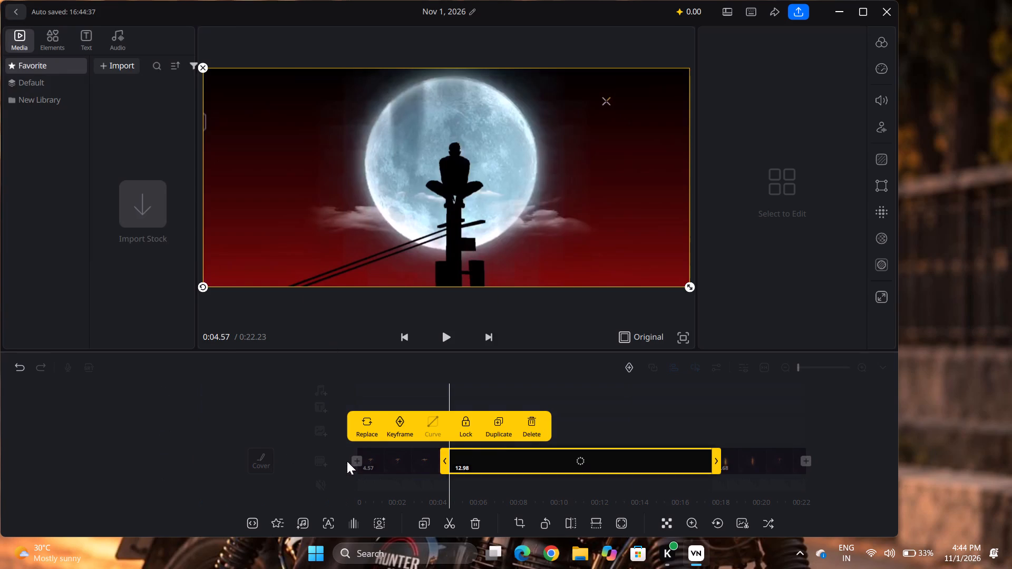
click(176, 436)
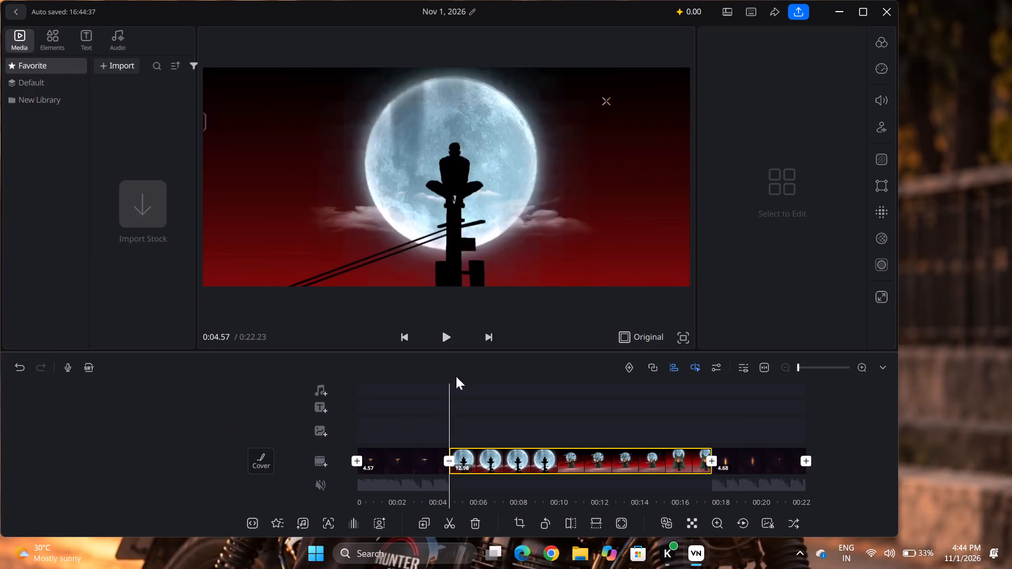
Play the sequence from the middle clip, and insert video_20261101_153239 from Downloads directly after the 4.57-second clip on the main track.
click(441, 333)
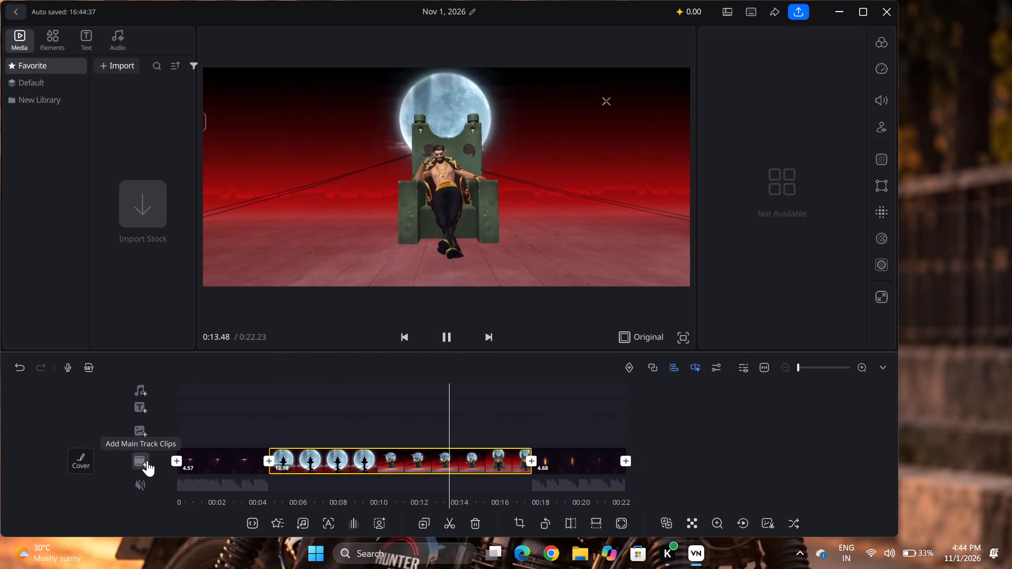
click(147, 460)
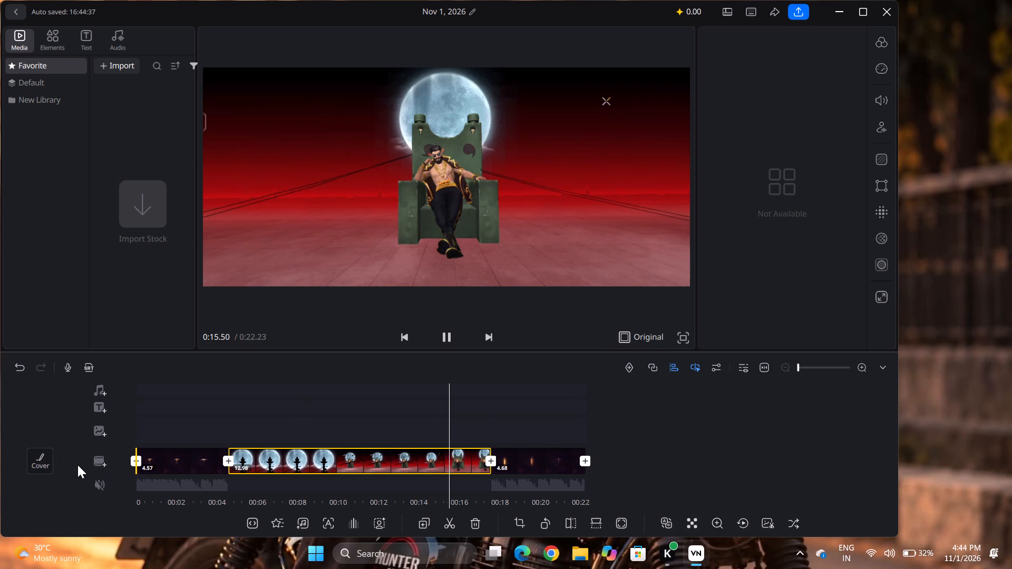
click(91, 462)
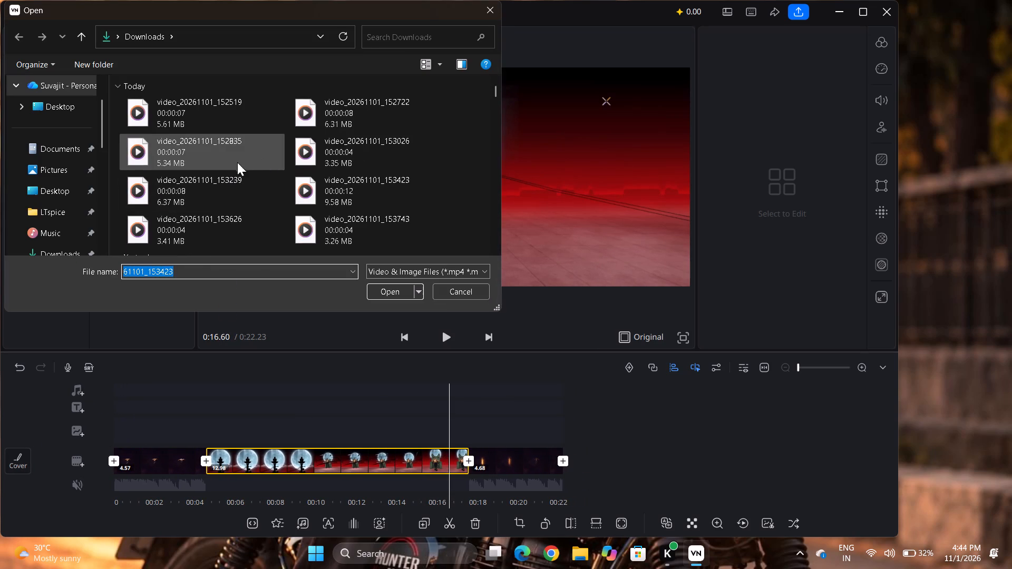
click(191, 188)
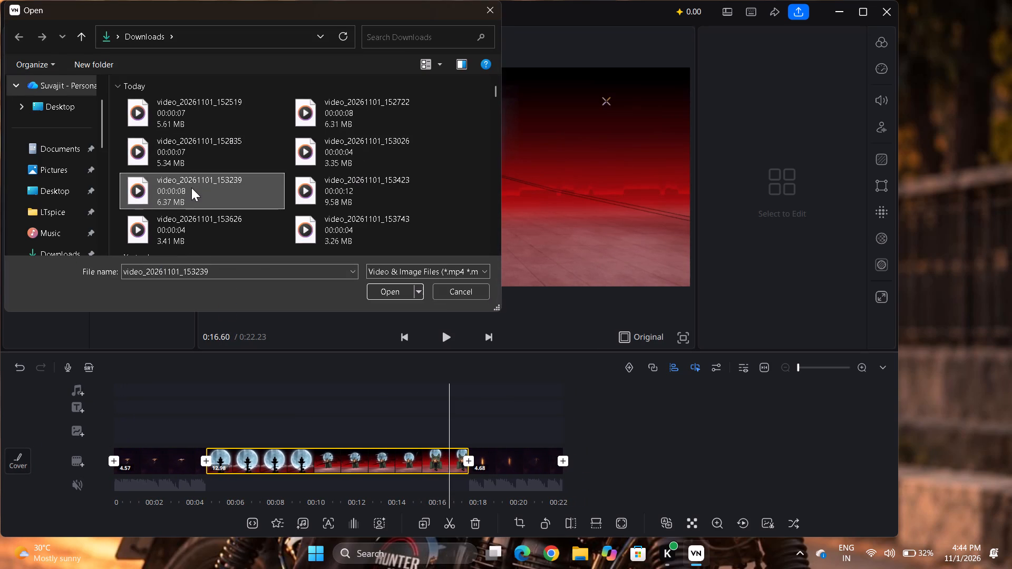
double_click(191, 188)
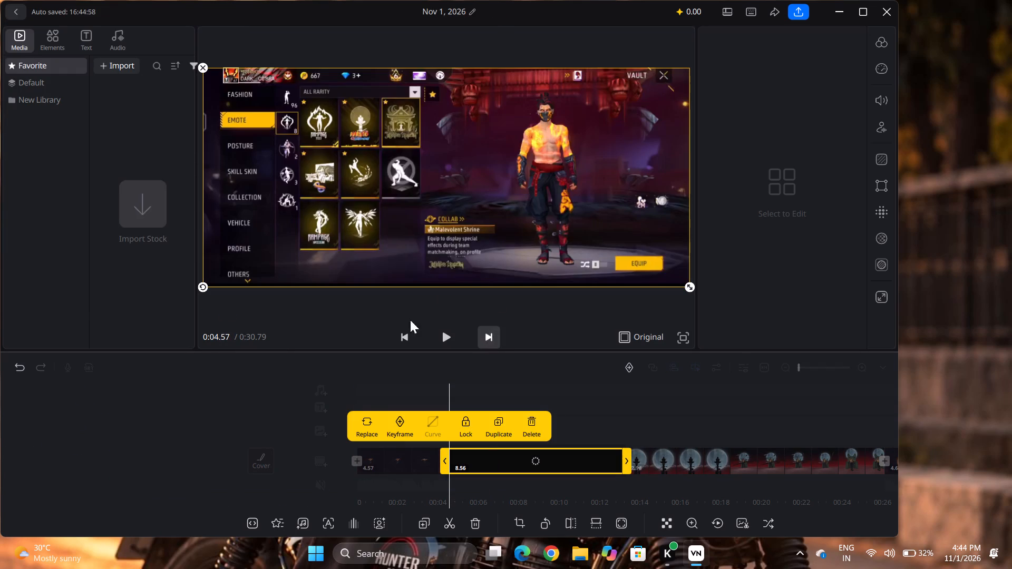
Preview the 8.56-second clip, and insert video_20261101_153026 from Downloads between the 4.57-second and 8.56-second clips.
click(455, 335)
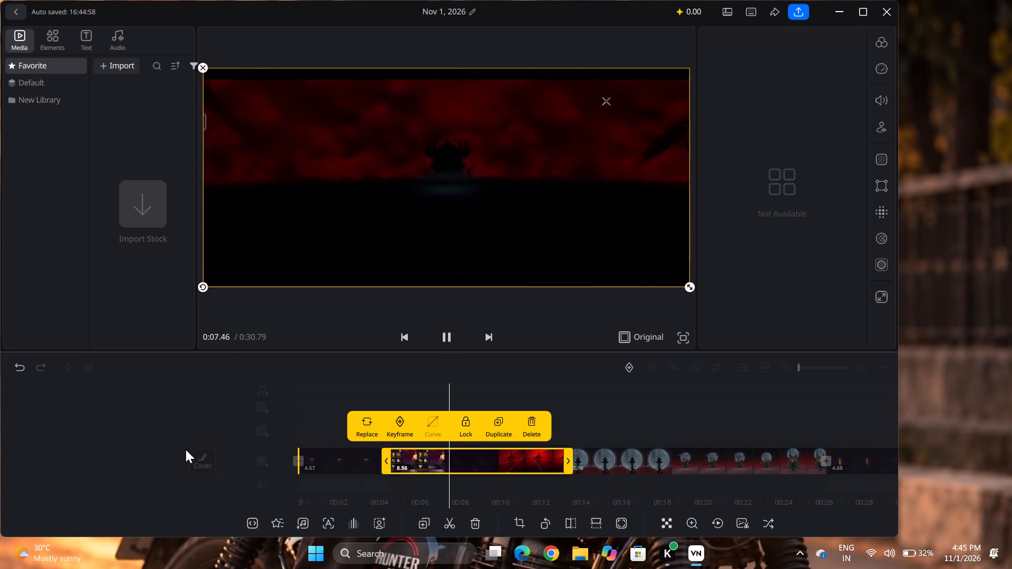
click(187, 491)
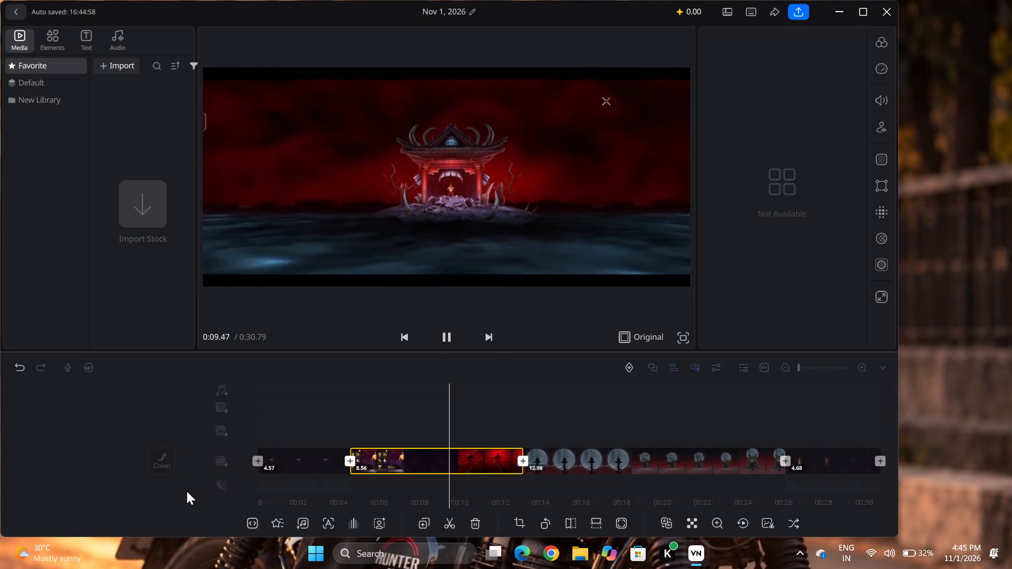
click(201, 457)
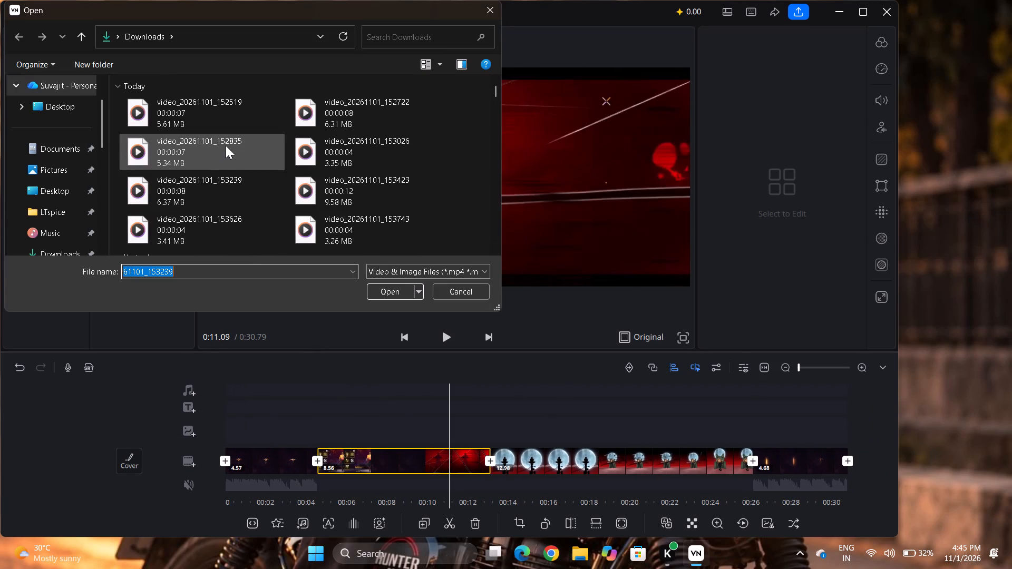
double_click(339, 145)
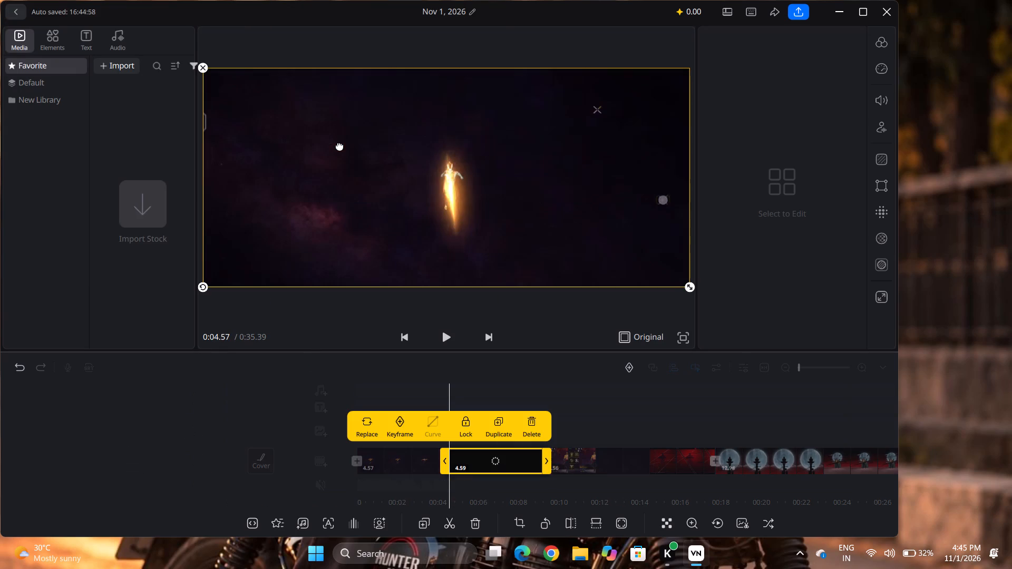
click(193, 431)
click(193, 431)
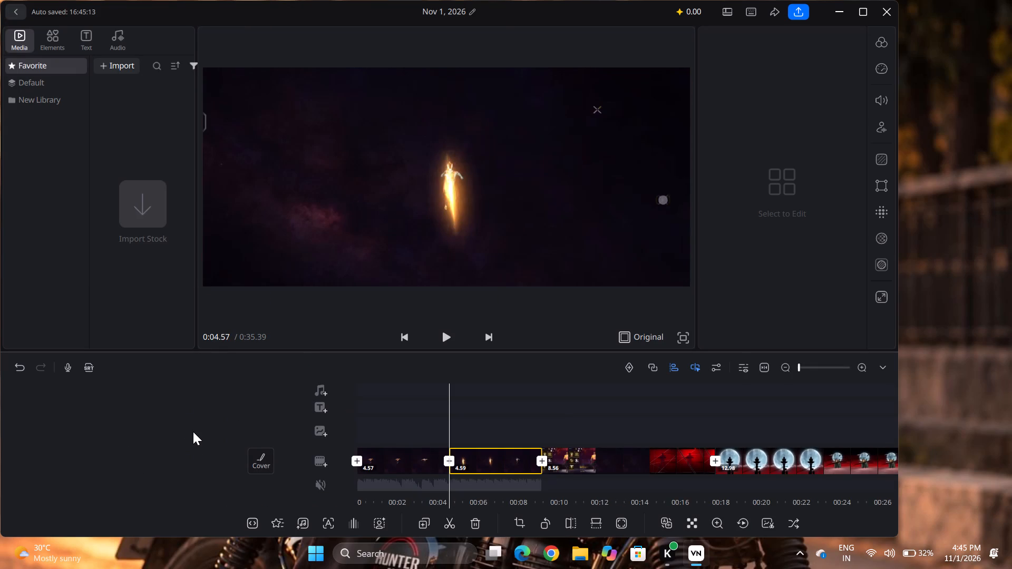
Insert video_20261101_152835 from Downloads between the 4.57-second and 4.59-second clips on the main track.
click(322, 456)
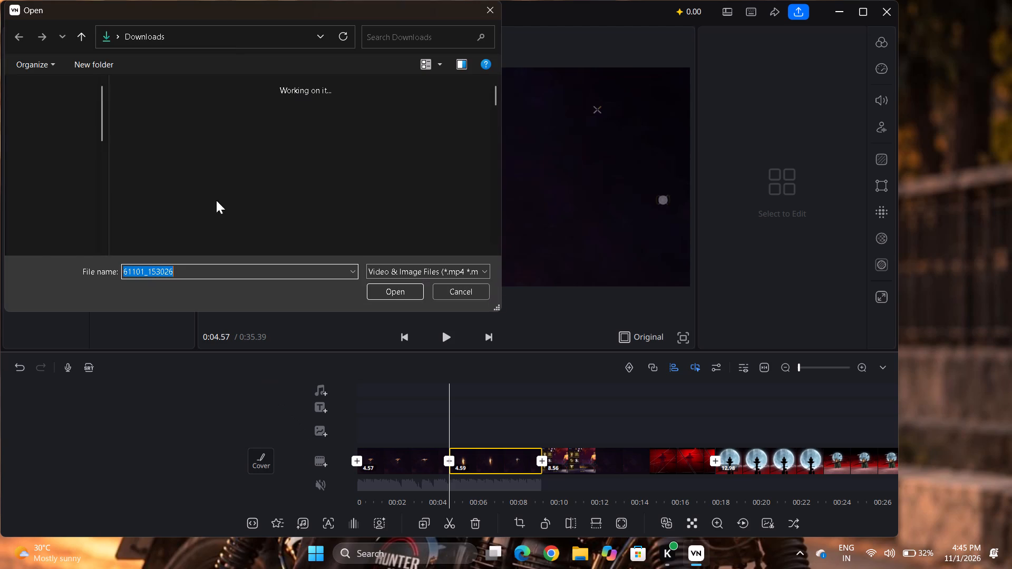
double_click(189, 150)
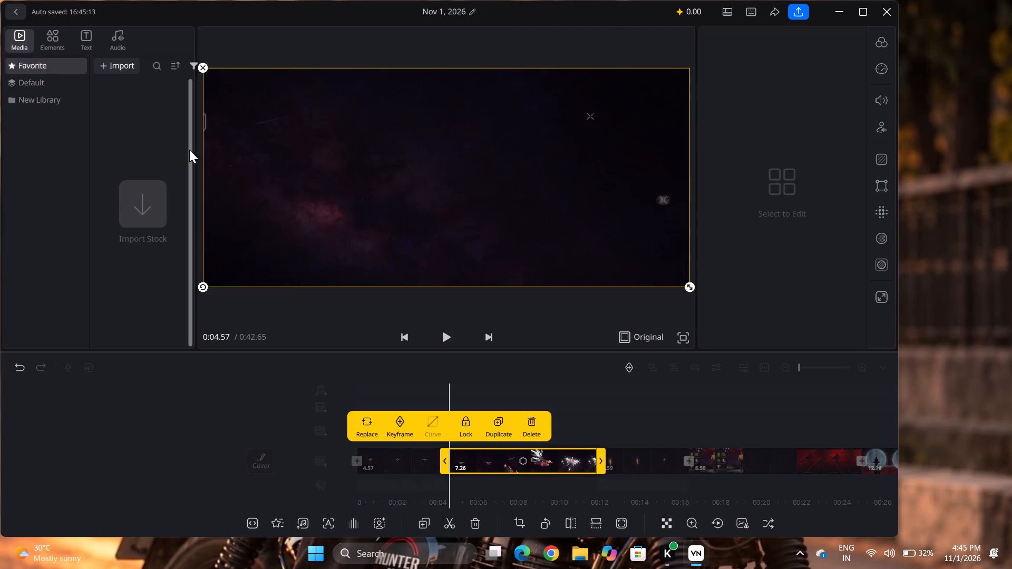
click(236, 406)
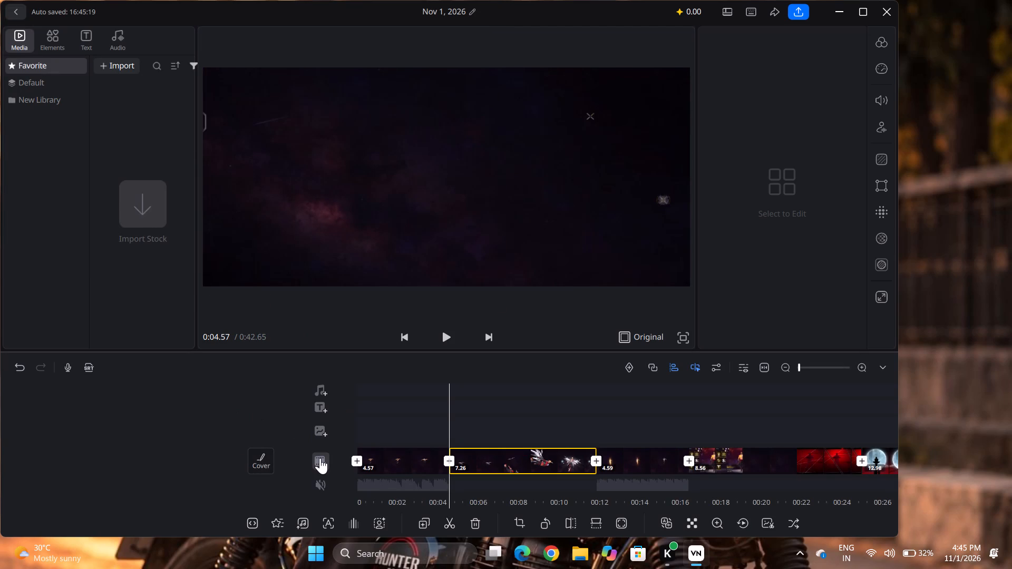
Insert video_20261101_152722 from Downloads between the 4.57-second and 7.26-second clips on the main track.
click(320, 458)
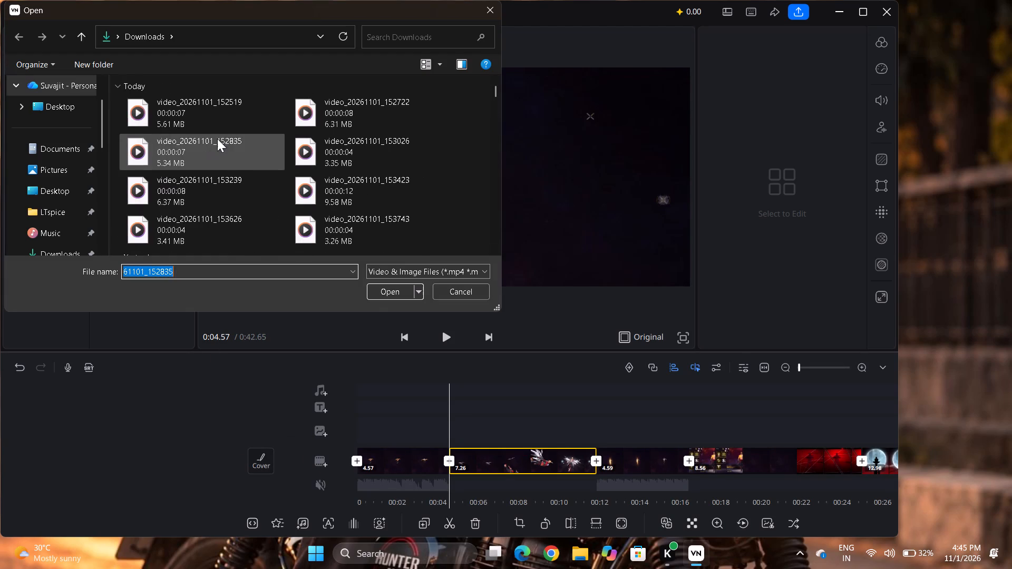
double_click(299, 123)
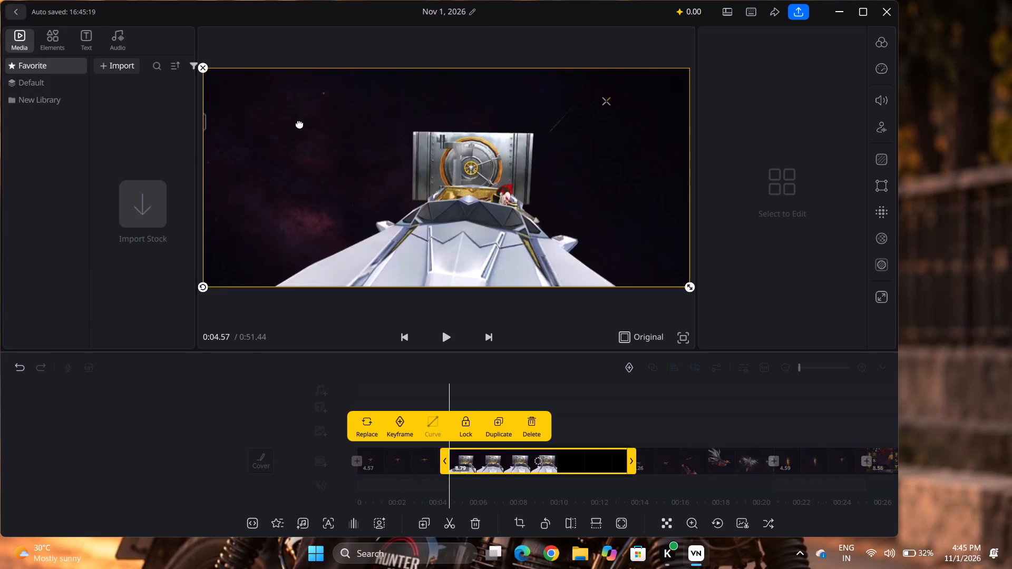
double_click(195, 397)
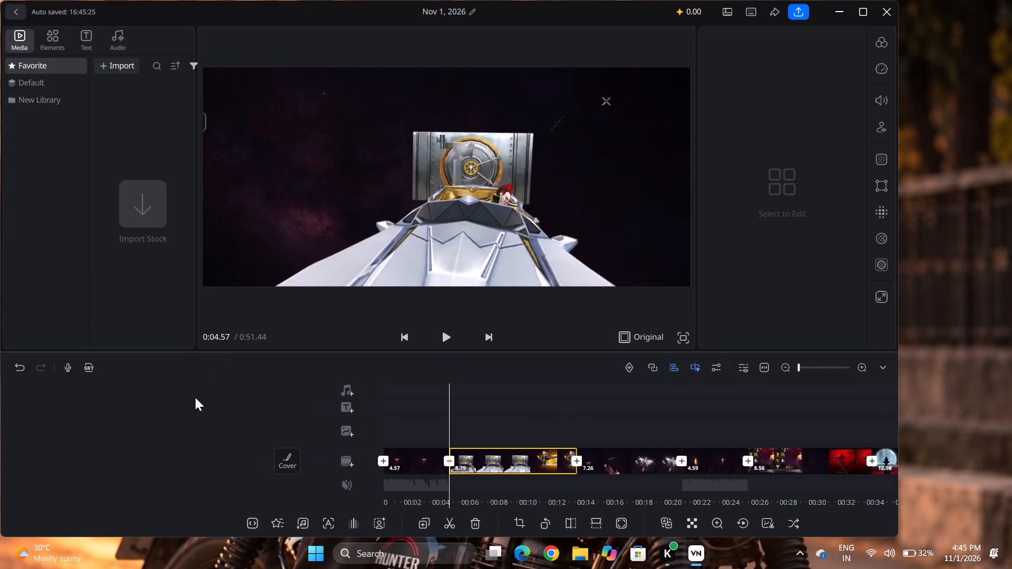
Insert video_20261101_152519 from Downloads between the 4.57-second and 8.79-second clips on the main track.
click(378, 463)
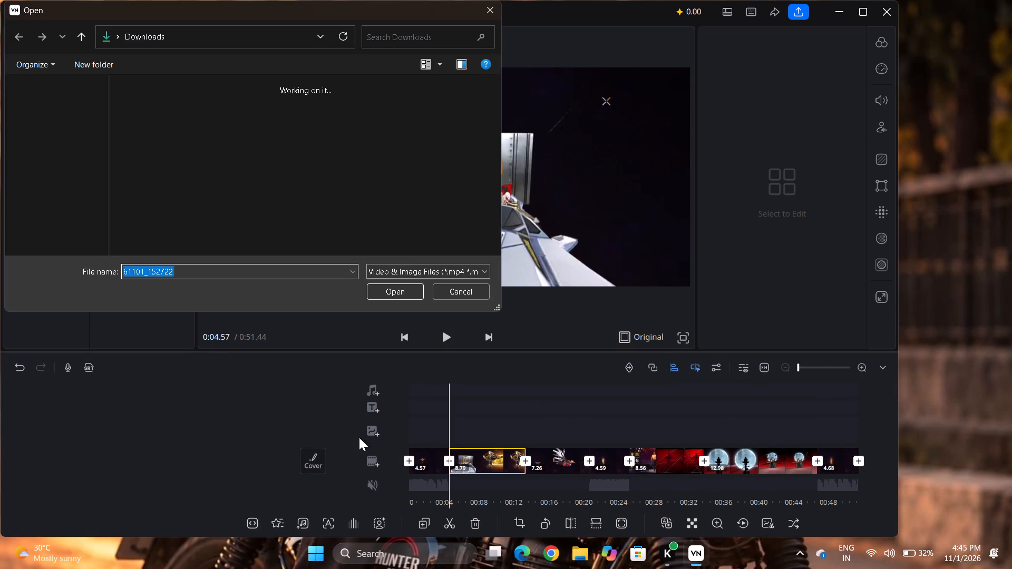
double_click(192, 125)
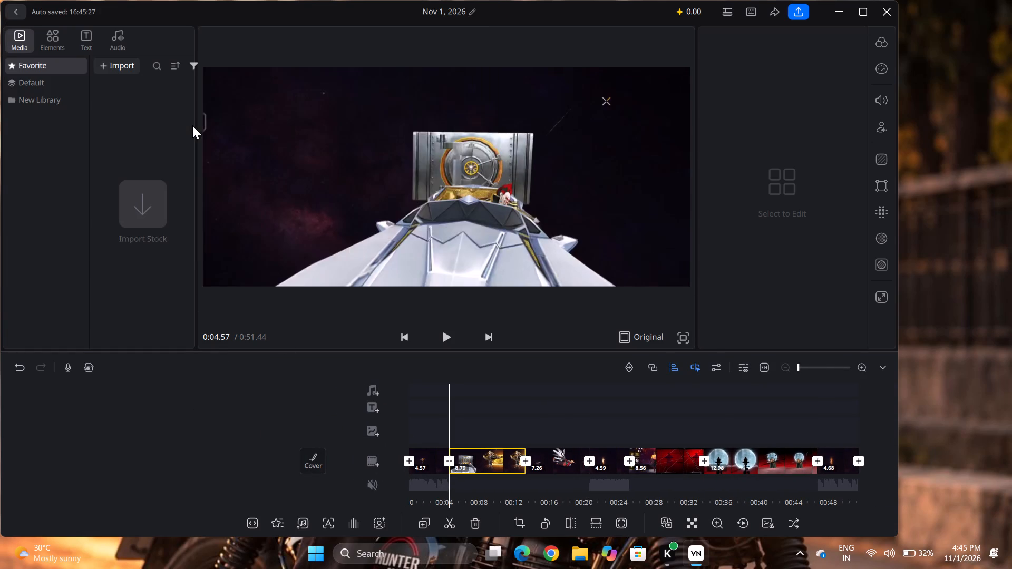
click(303, 402)
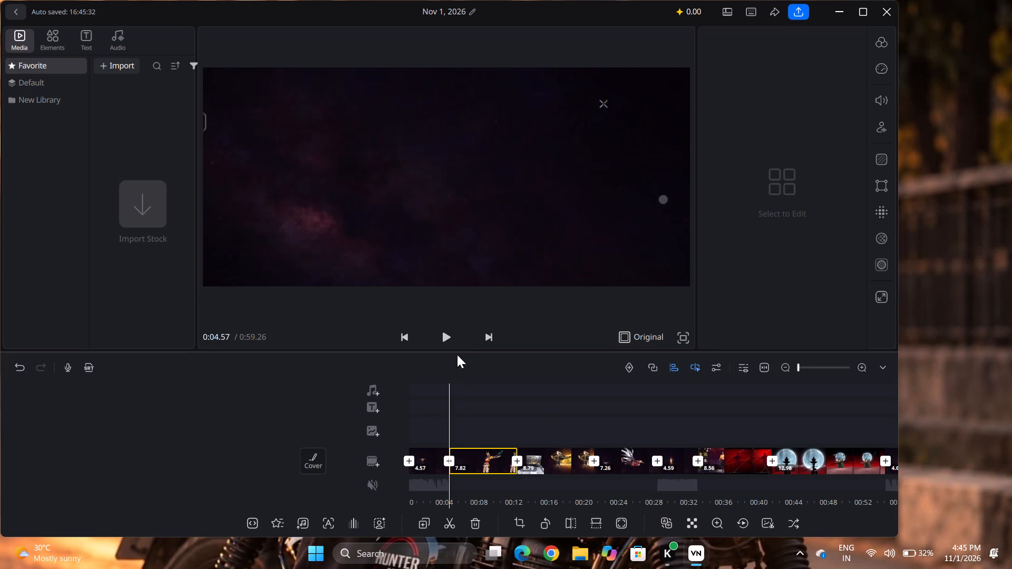
Play back the extended sequence from the start of the 7.82-second clip to review the order of the inserted clips.
double_click(453, 338)
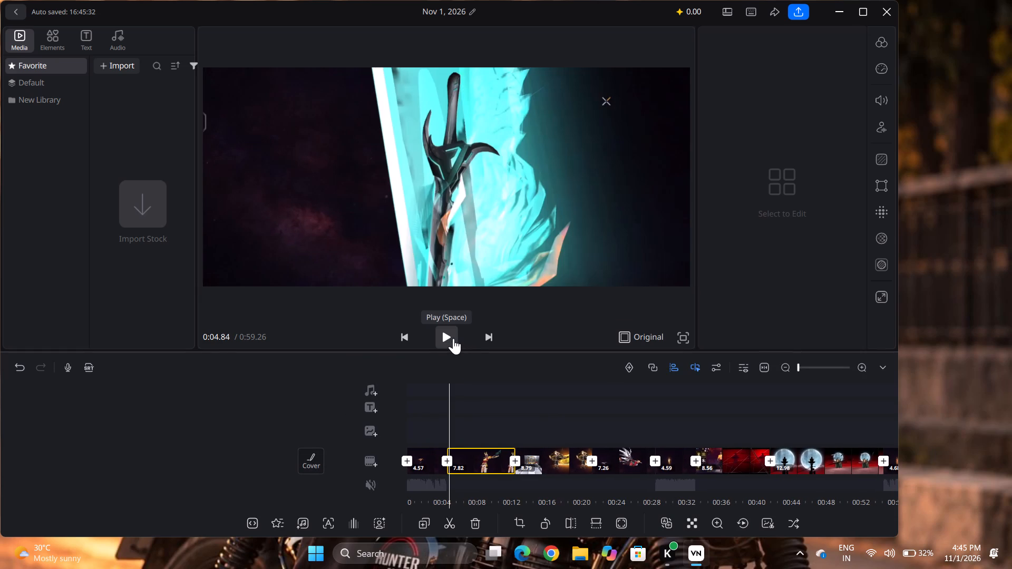
click(453, 338)
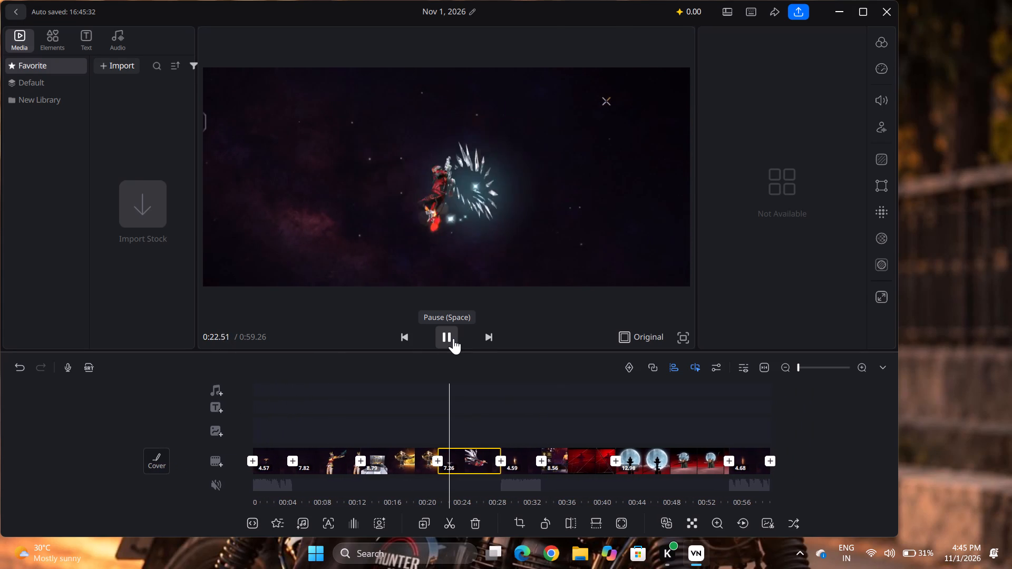
Try the Black and White transitions at the start of the first clip, and apply the Vertical transition there.
click(237, 462)
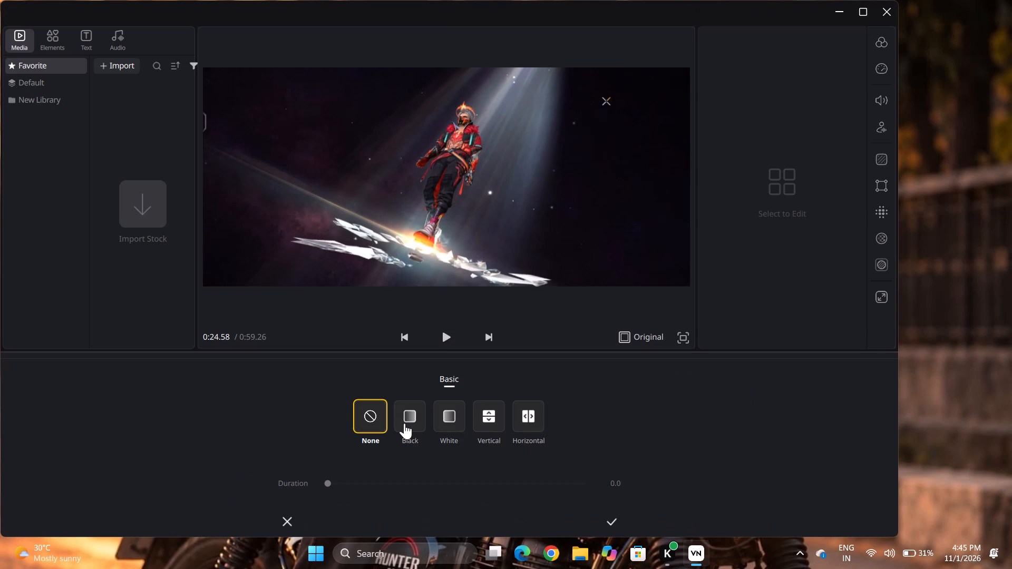
click(404, 423)
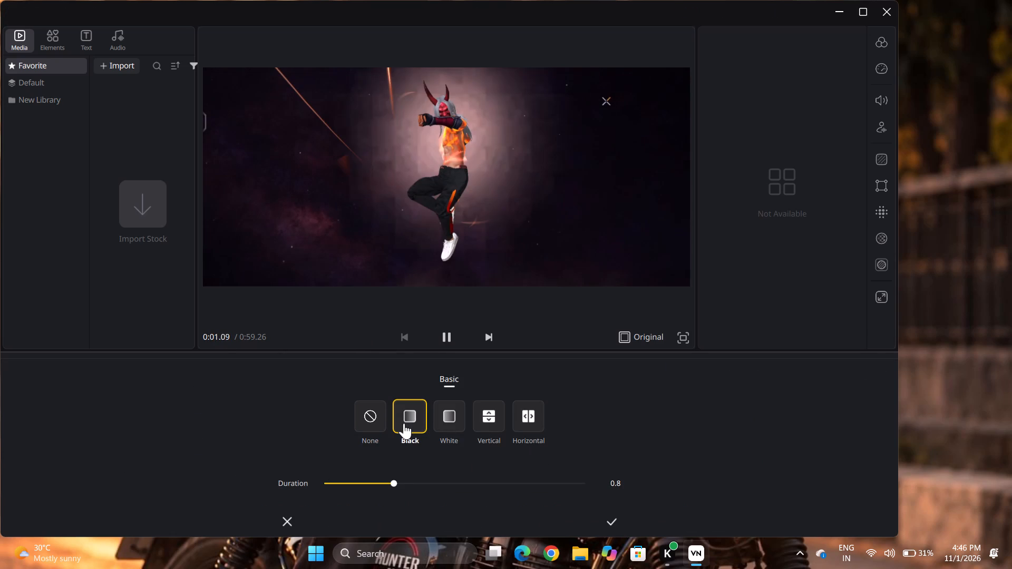
click(443, 427)
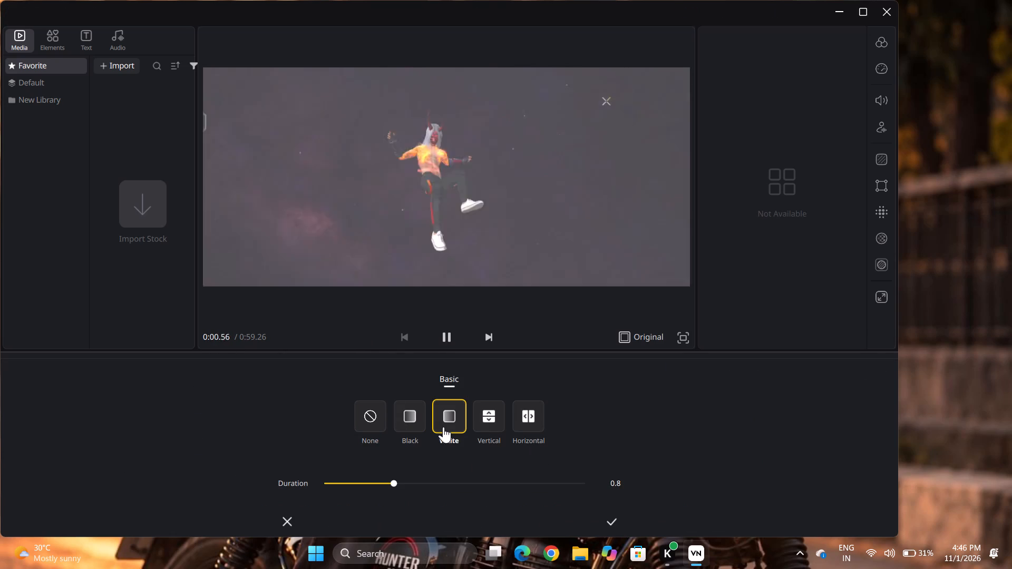
click(485, 430)
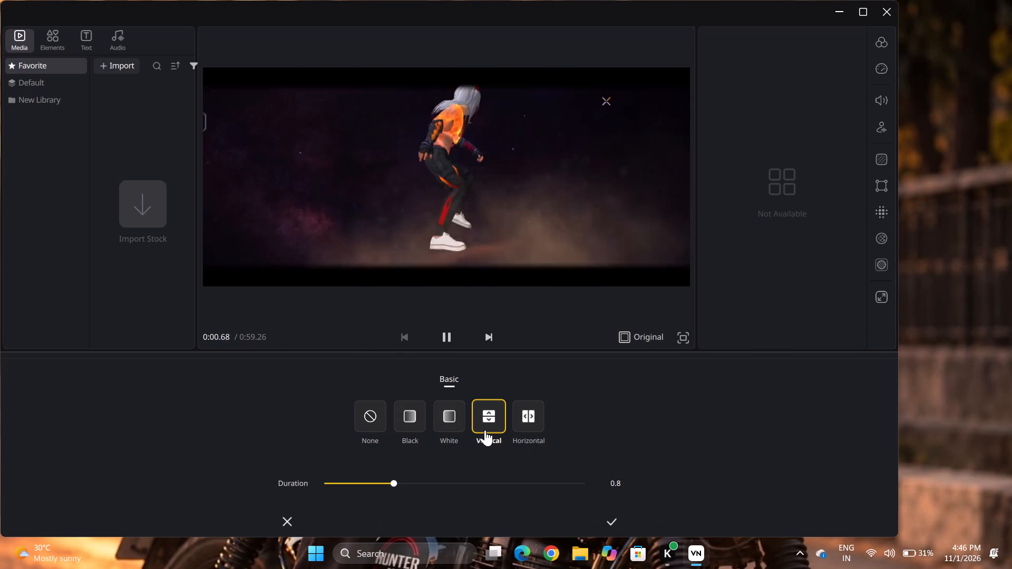
click(611, 519)
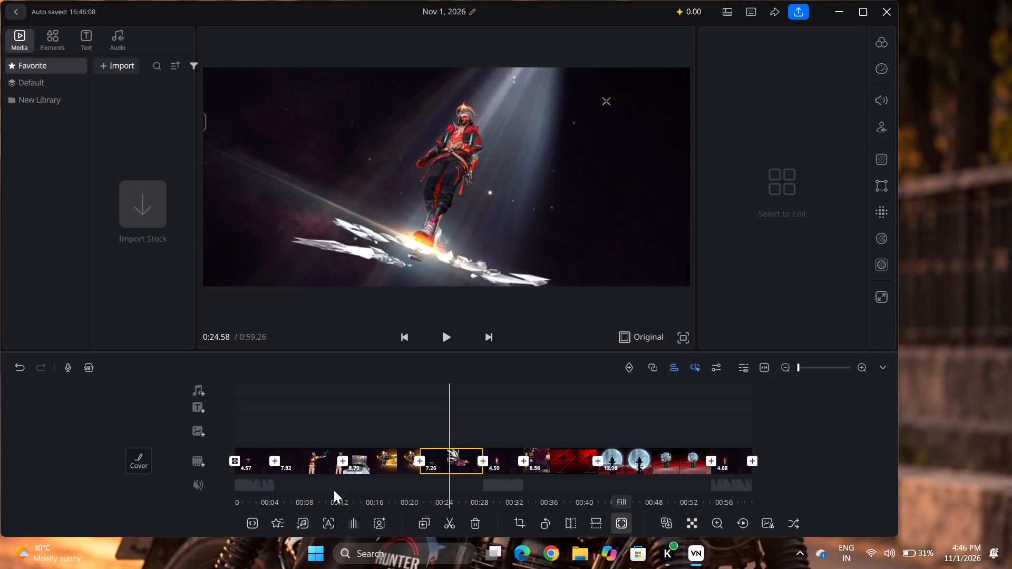
Preview Zoom 2 between the 4.57-second and 7.82-second clips, and apply the Zoom 1 transition at that cut.
click(270, 459)
click(273, 461)
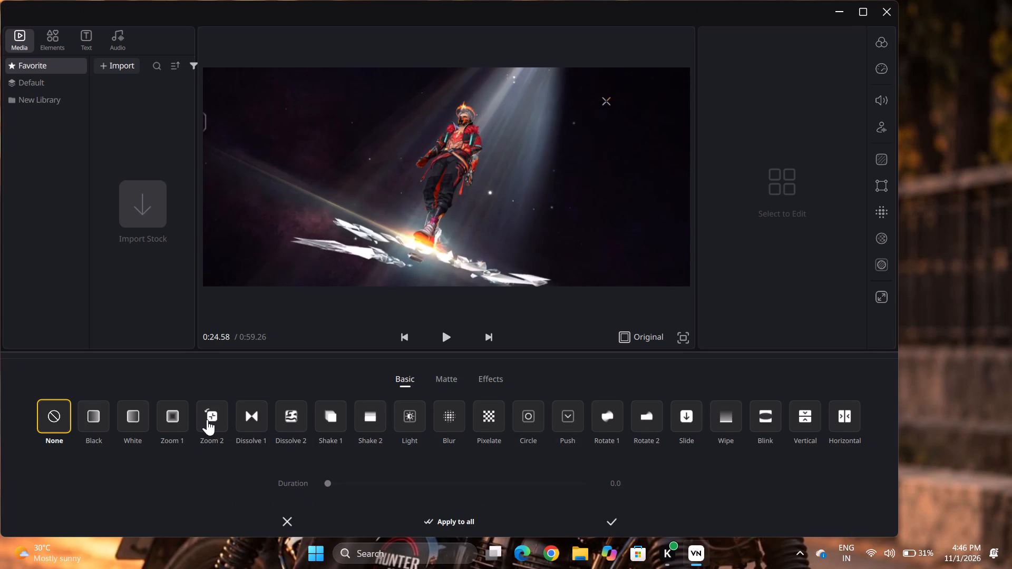
click(211, 419)
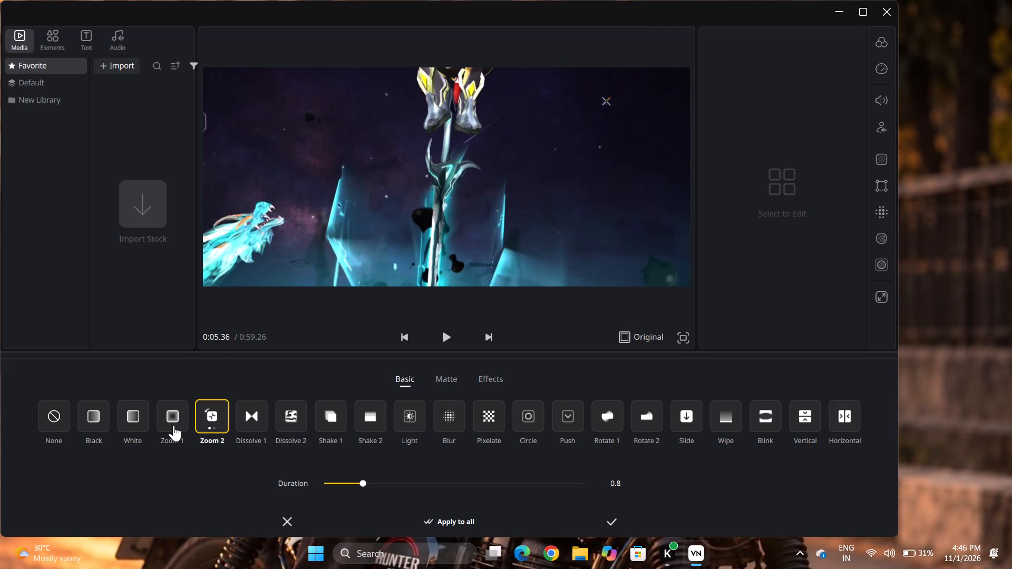
click(173, 425)
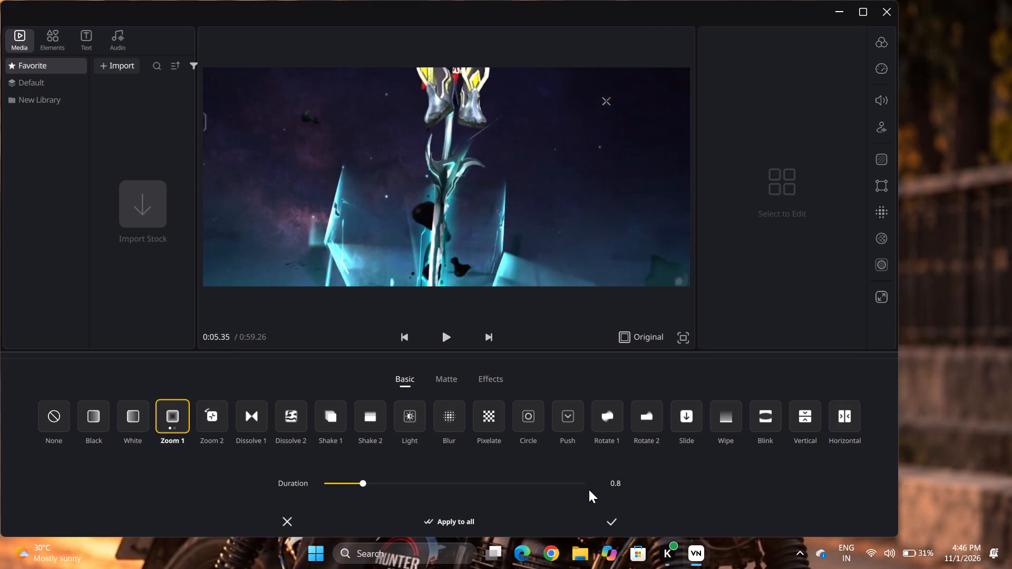
click(611, 527)
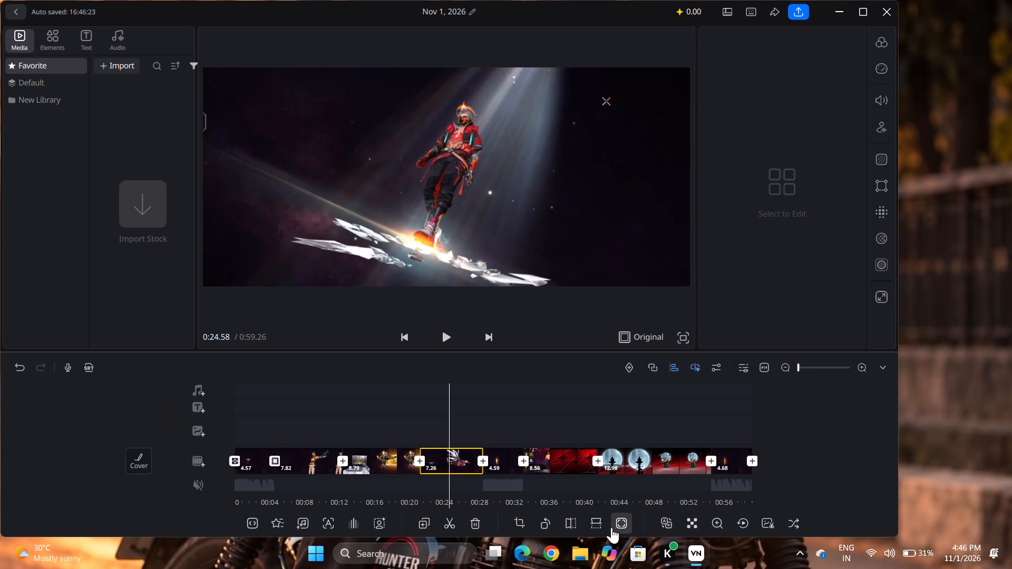
Apply the Zoom 2 transition at the cut between the 7.82-second and 8.79-second clips.
click(347, 459)
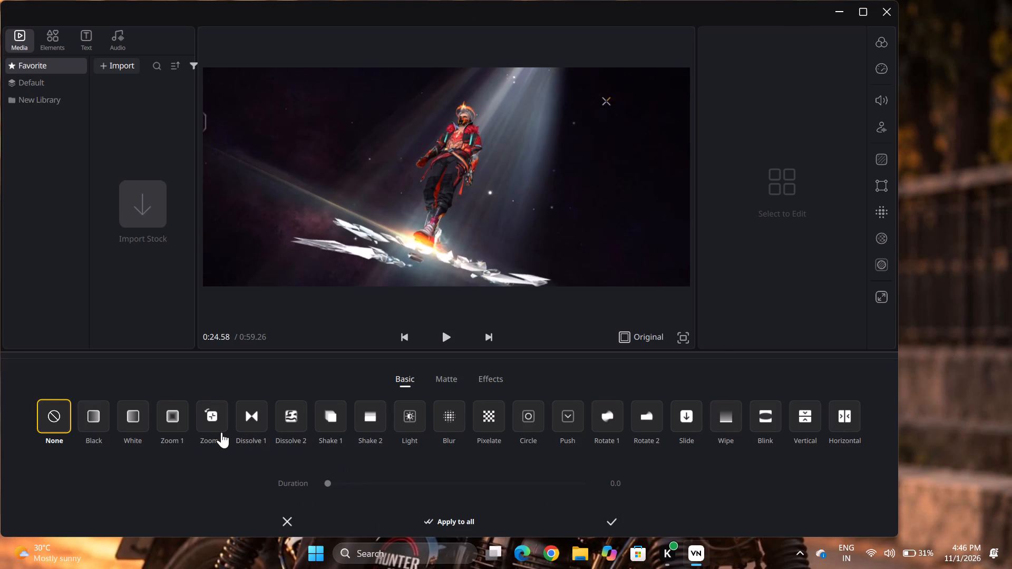
click(218, 431)
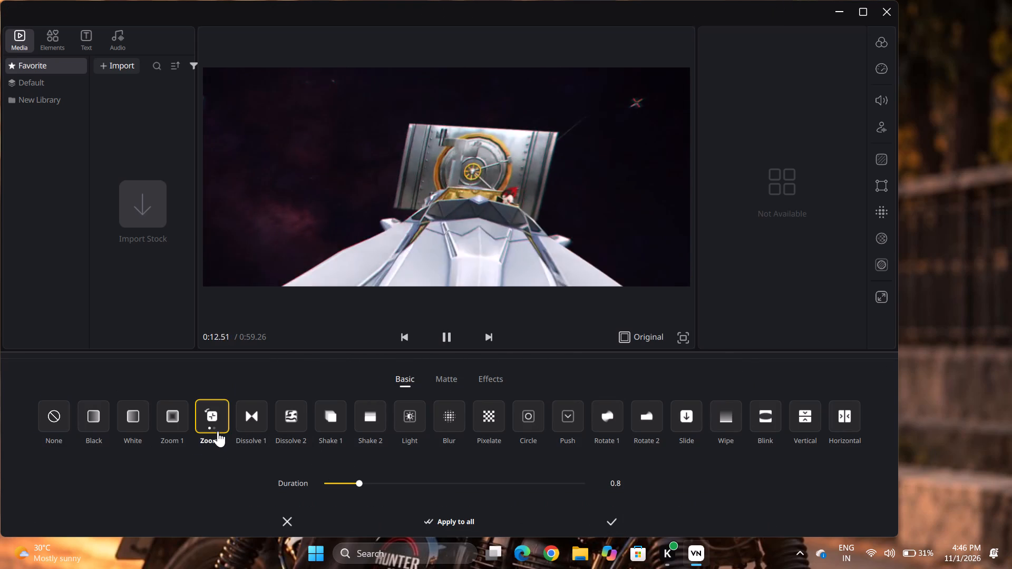
click(612, 522)
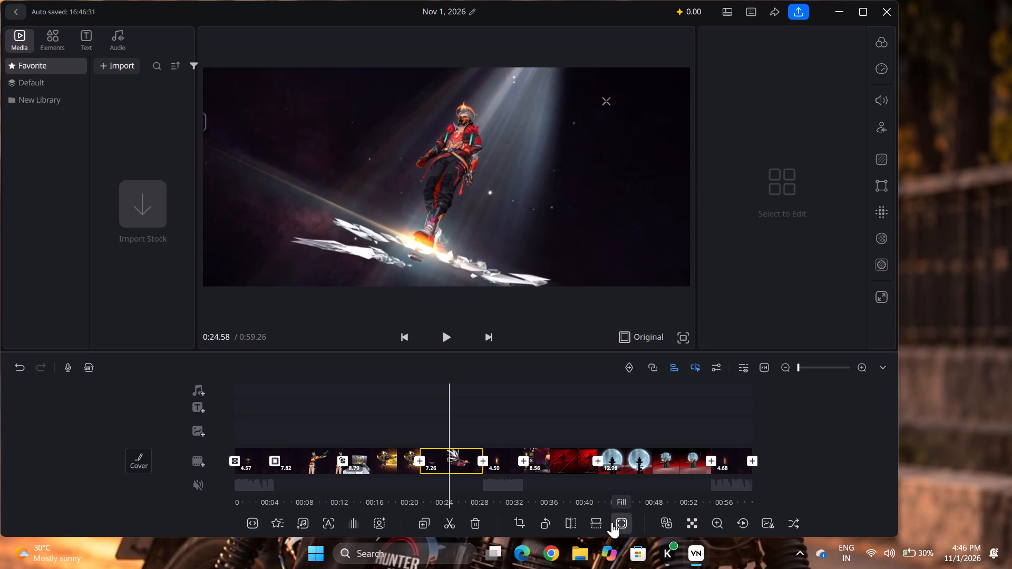
Apply the Dissolve 2 transition at the cut between the 8.79-second and 7.26-second clips.
click(417, 460)
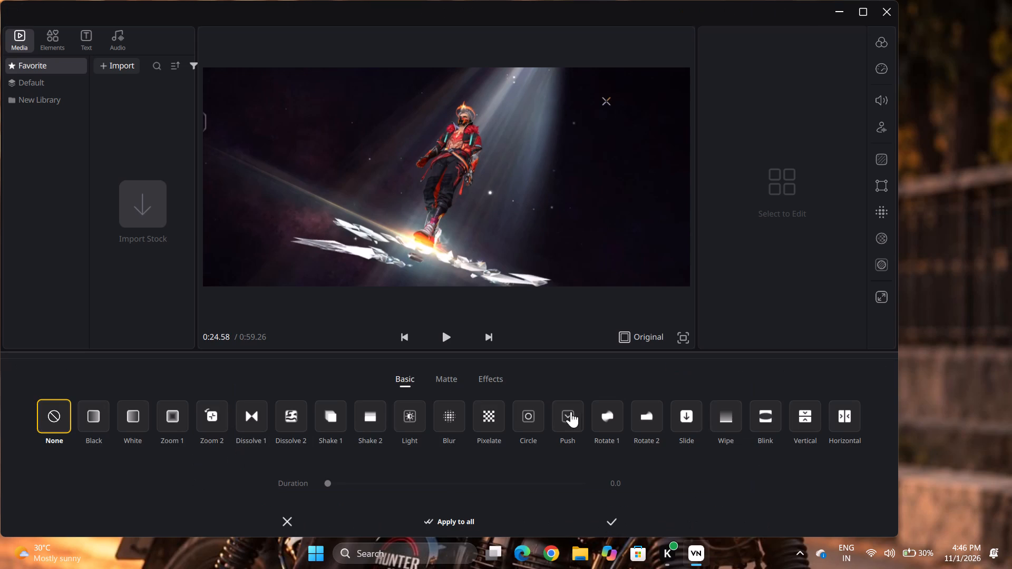
click(296, 424)
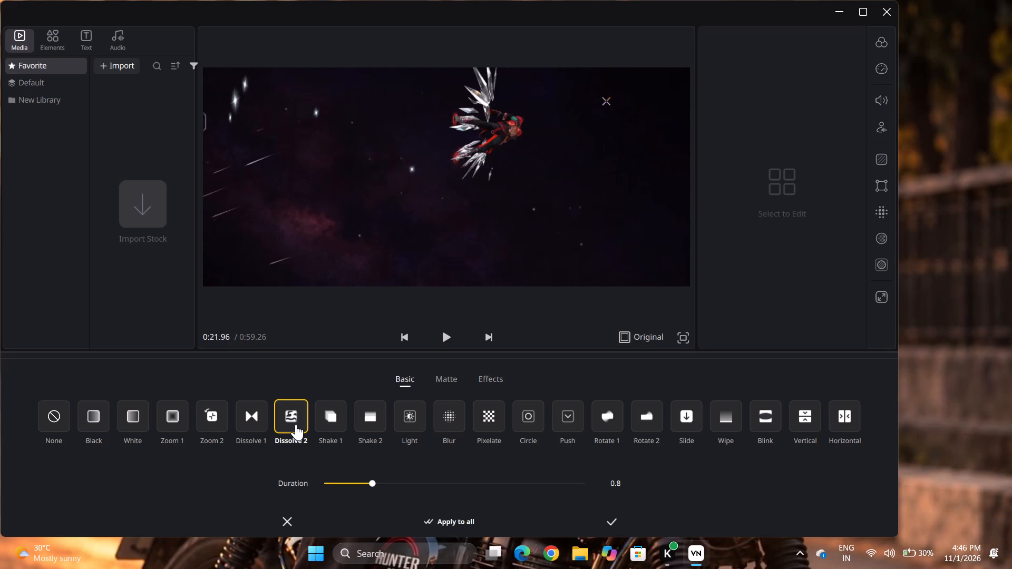
click(615, 519)
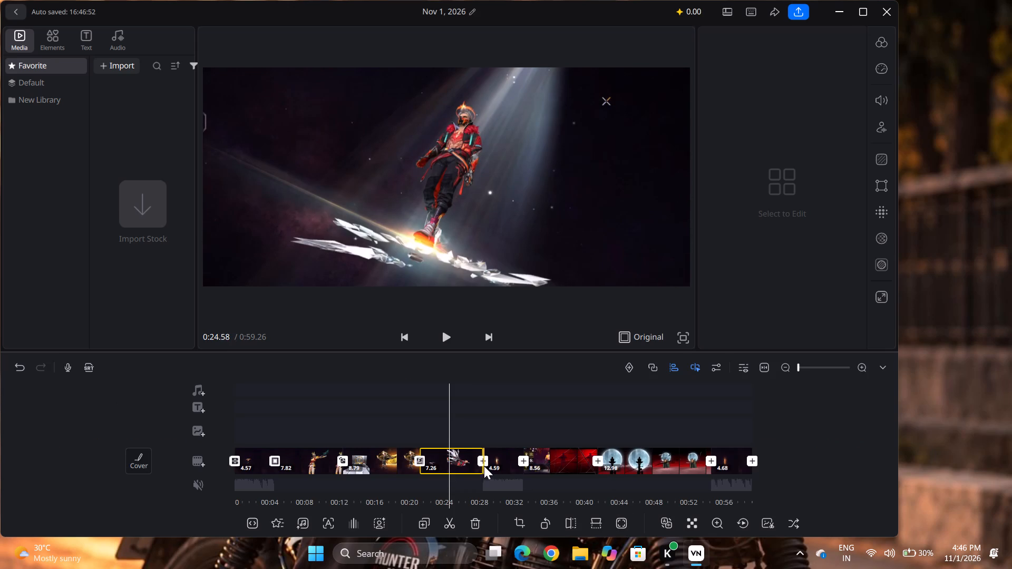
Apply the Shake 1 transition at the cut between the 7.26-second and 4.59-second clips.
click(486, 461)
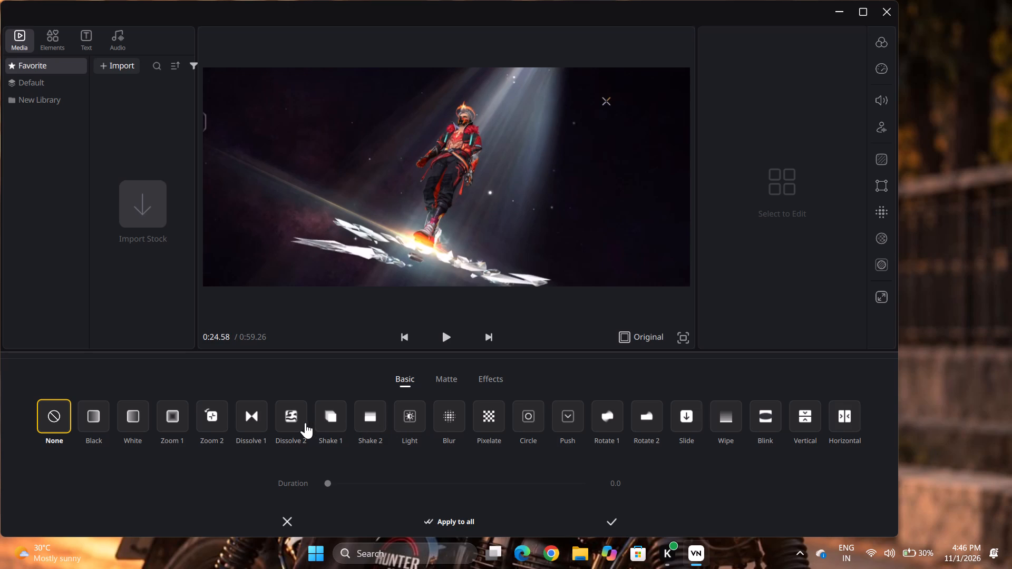
click(330, 422)
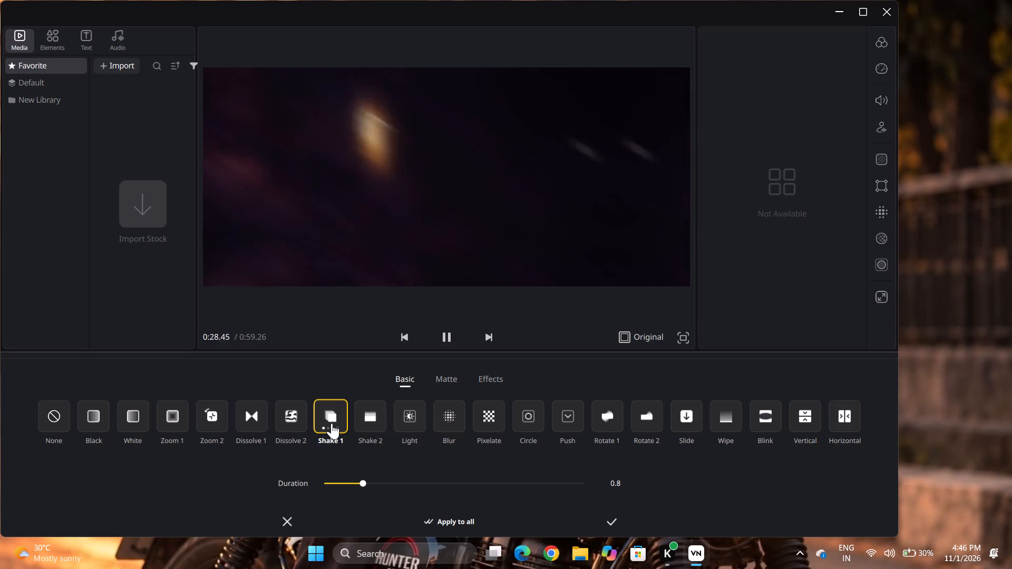
click(609, 521)
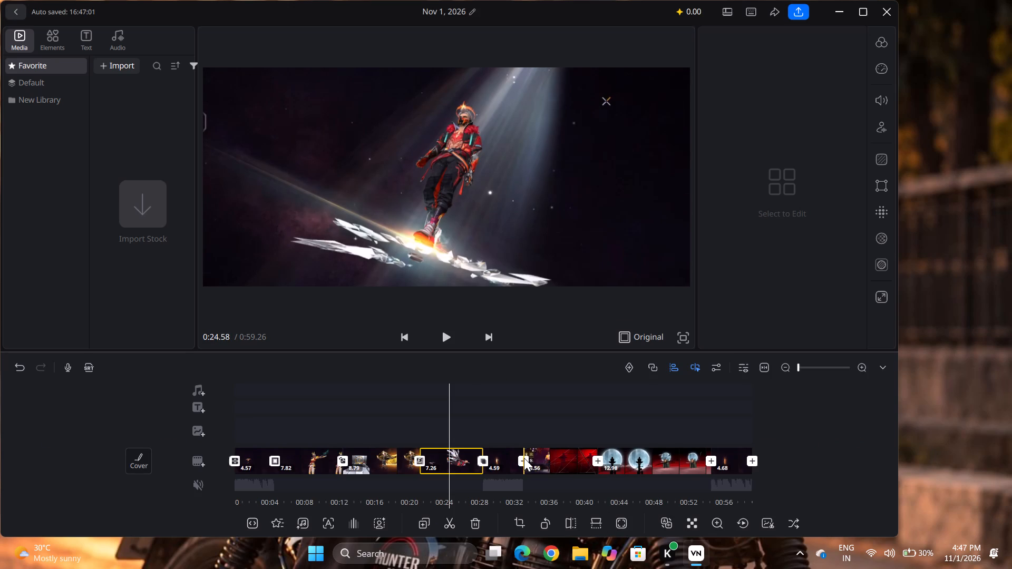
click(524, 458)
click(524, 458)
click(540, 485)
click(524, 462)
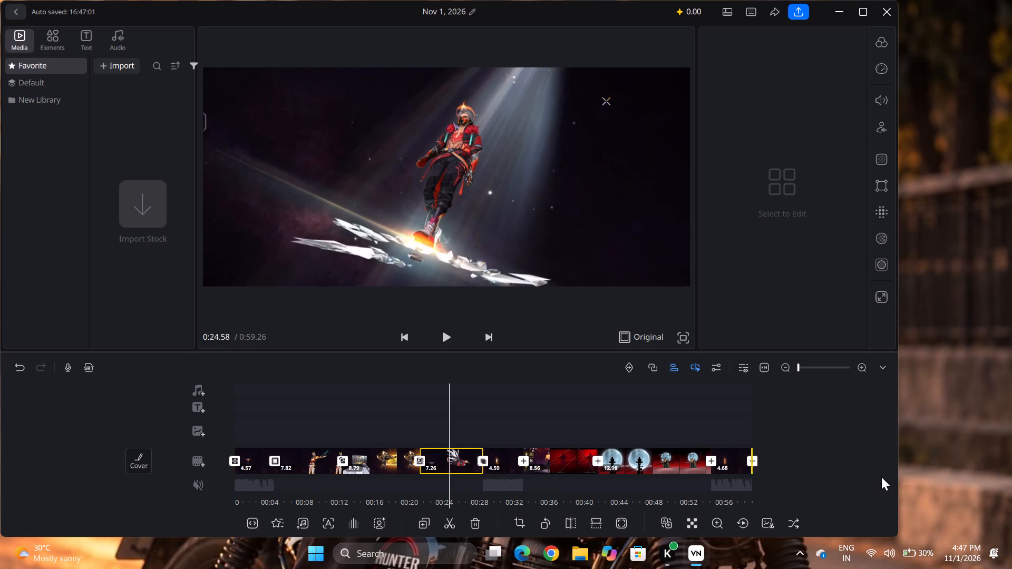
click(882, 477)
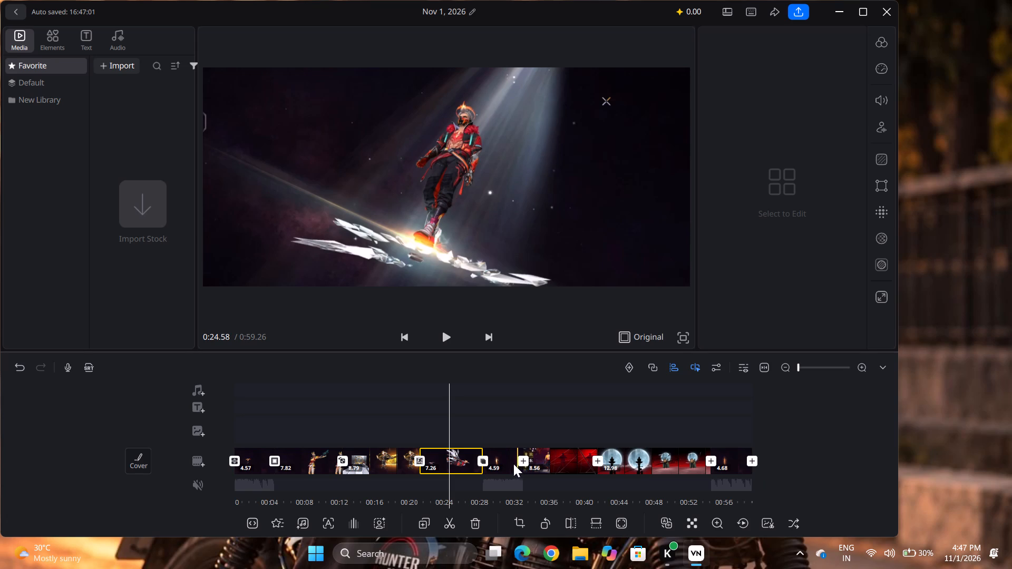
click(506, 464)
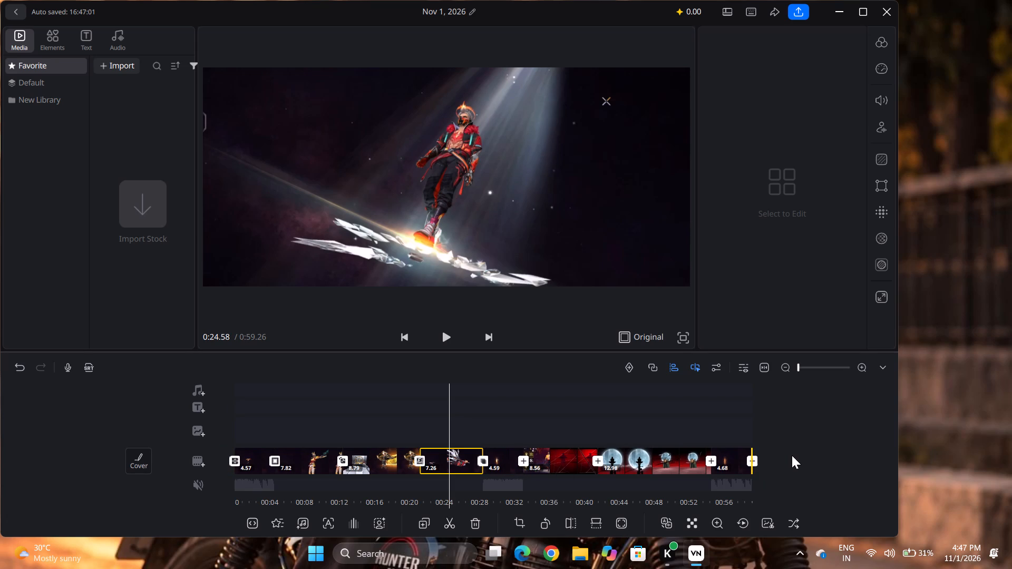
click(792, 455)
Play back the end of the 7.26-second clip into the 4.59-second clip to review the Shake 1 transition.
click(443, 345)
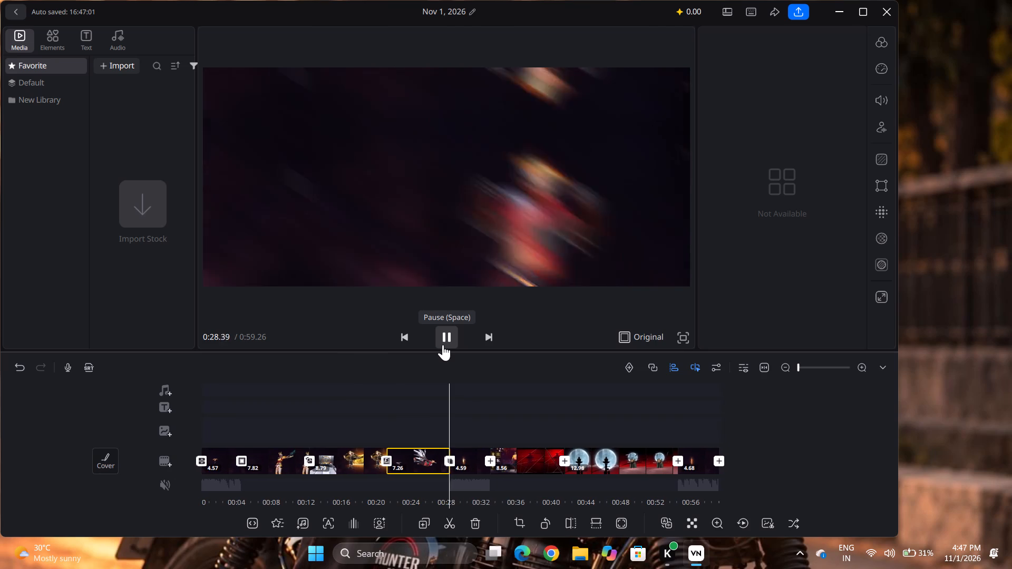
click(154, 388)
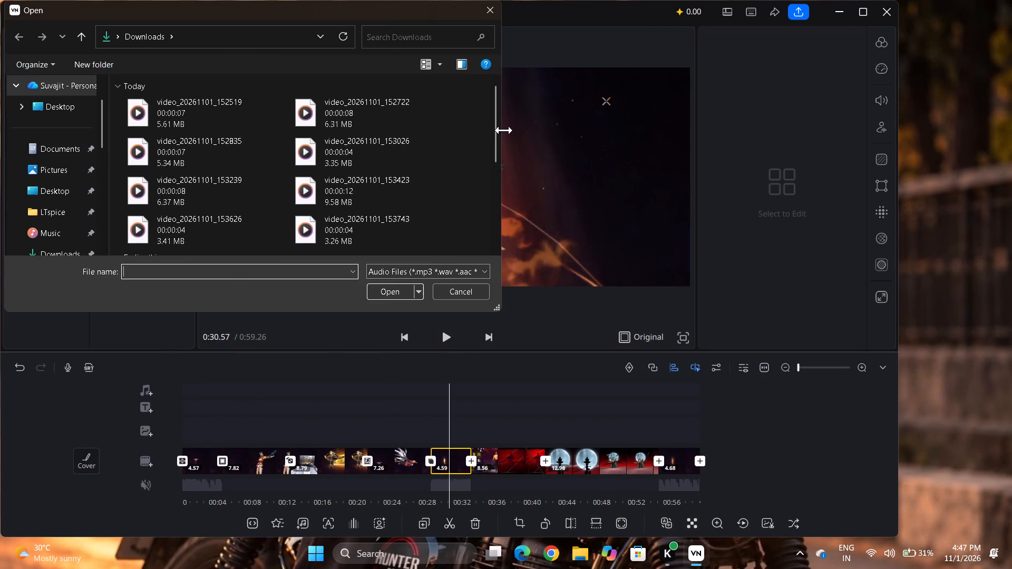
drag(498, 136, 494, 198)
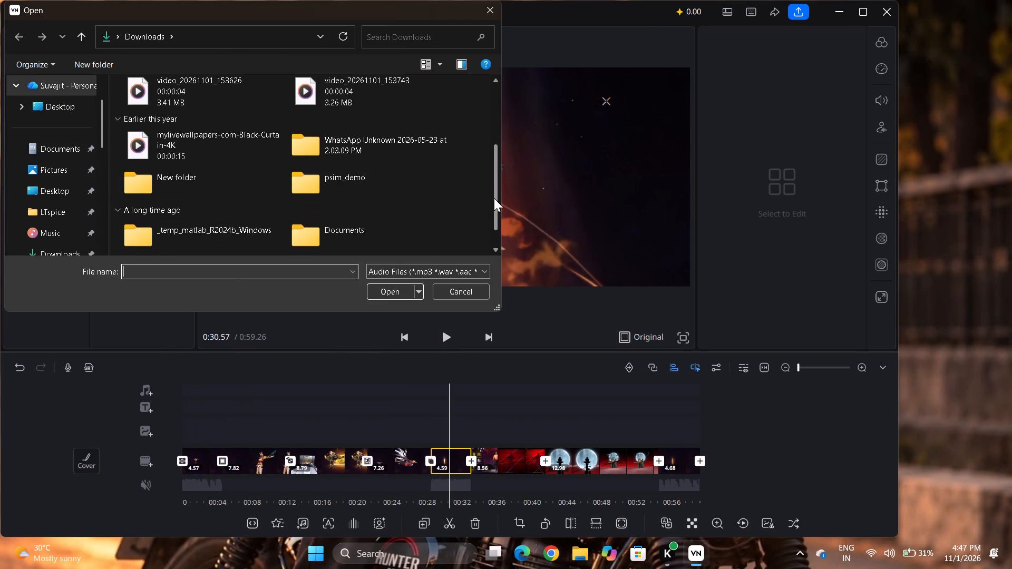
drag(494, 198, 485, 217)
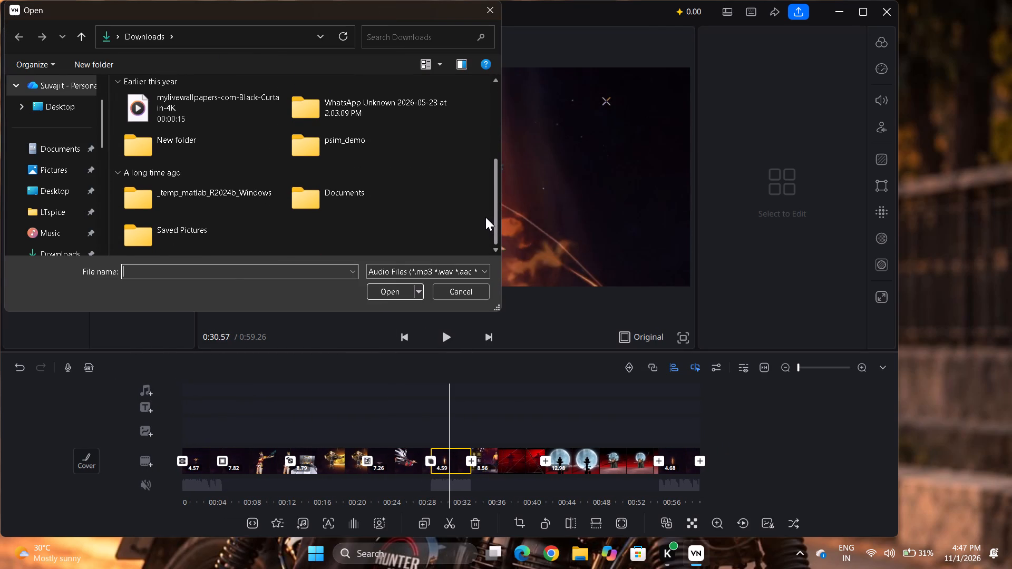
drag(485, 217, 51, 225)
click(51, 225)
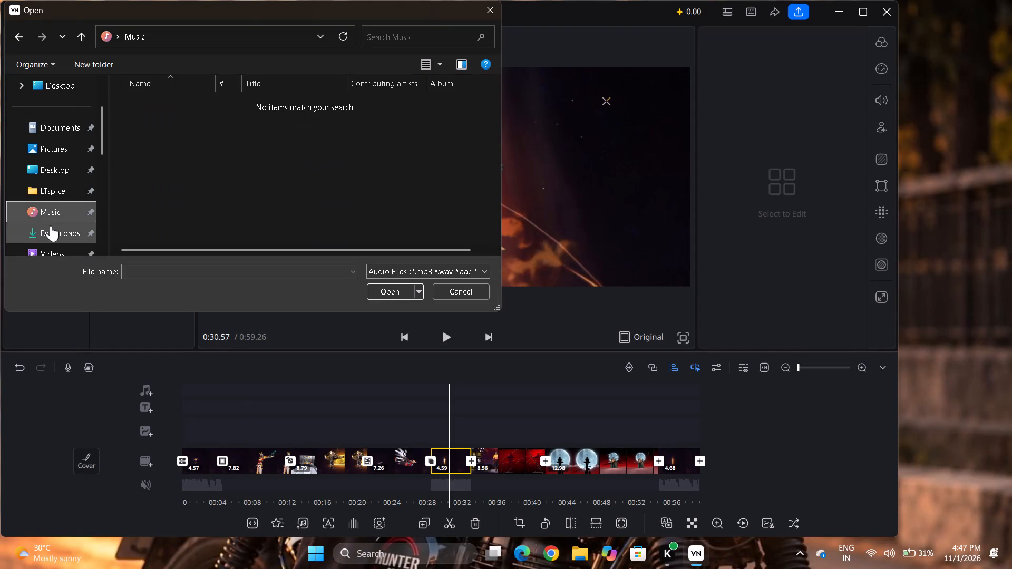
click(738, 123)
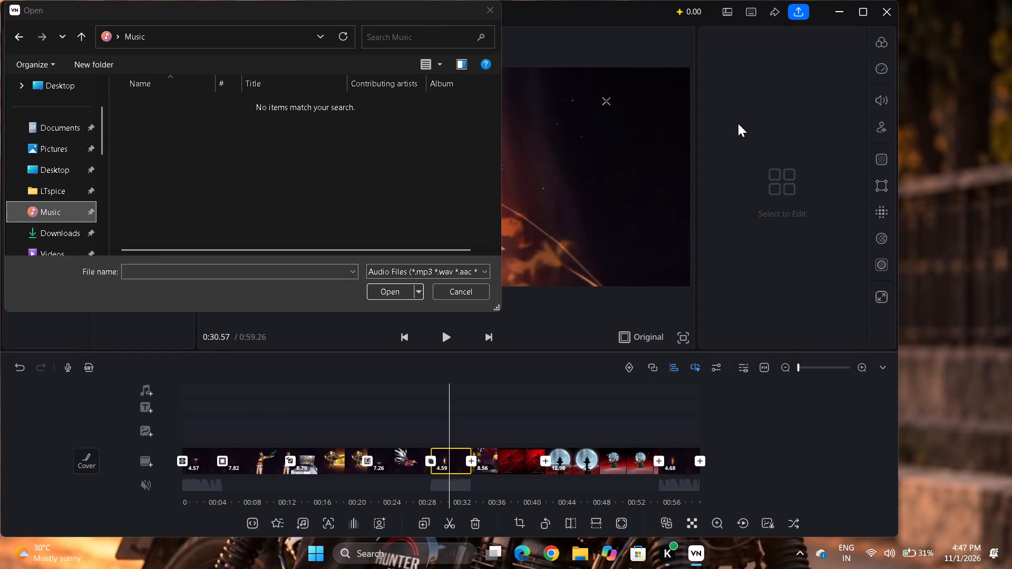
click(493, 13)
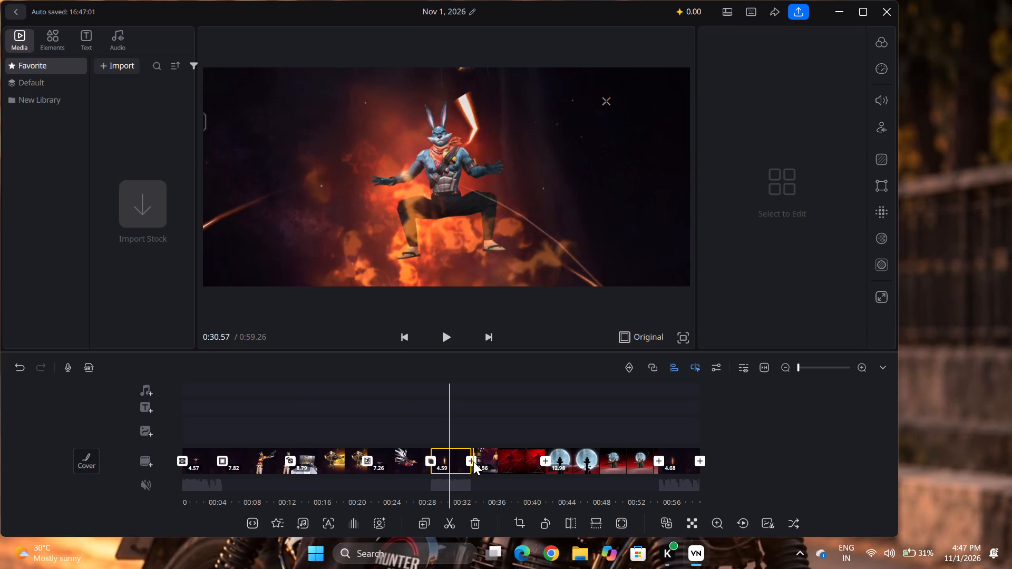
Preview the Light transition between the 4.59-second and 8.56-second clips, and apply the Blur transition at that cut.
triple_click(774, 451)
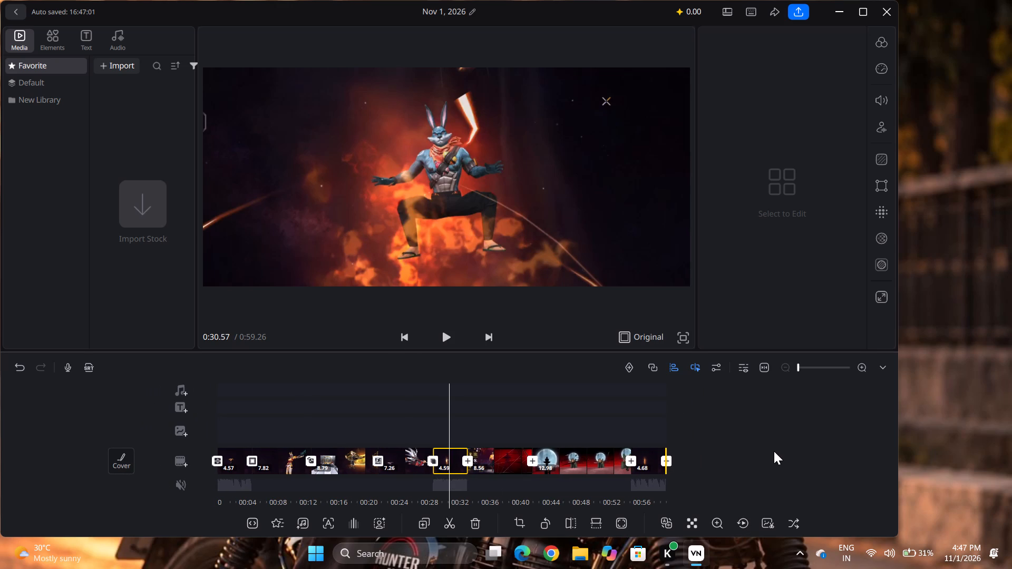
triple_click(774, 451)
click(774, 451)
click(486, 458)
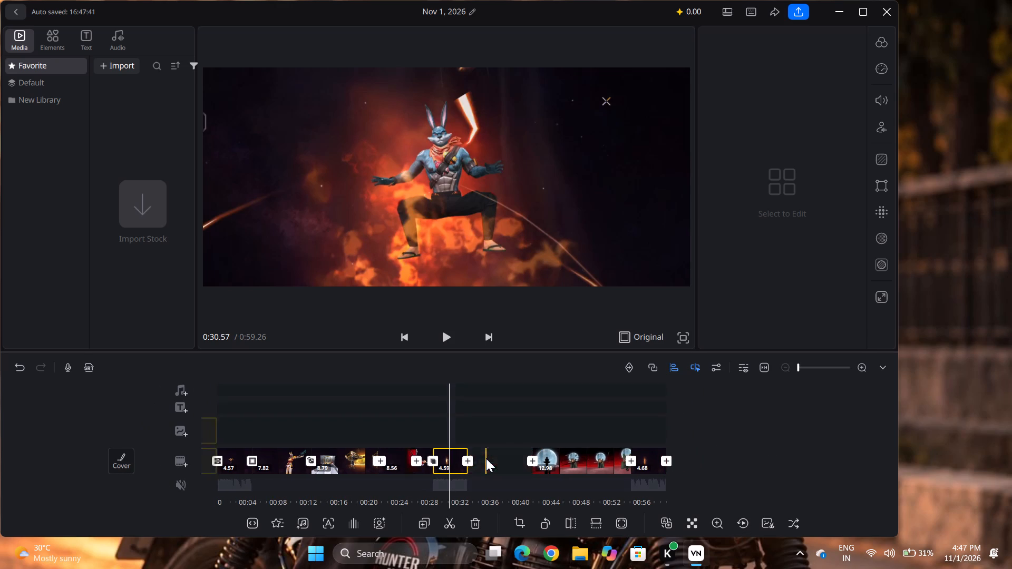
double_click(486, 458)
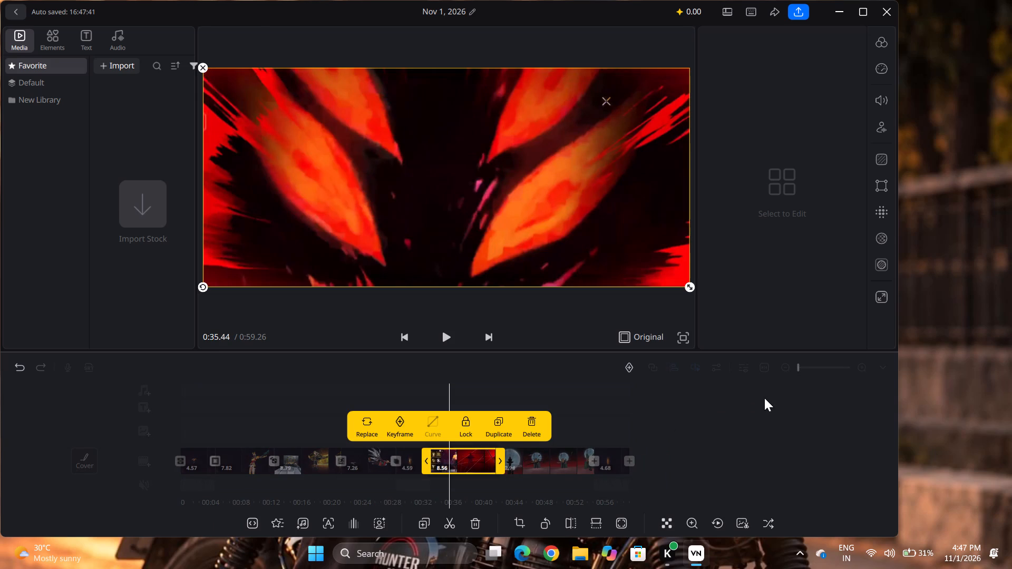
click(764, 398)
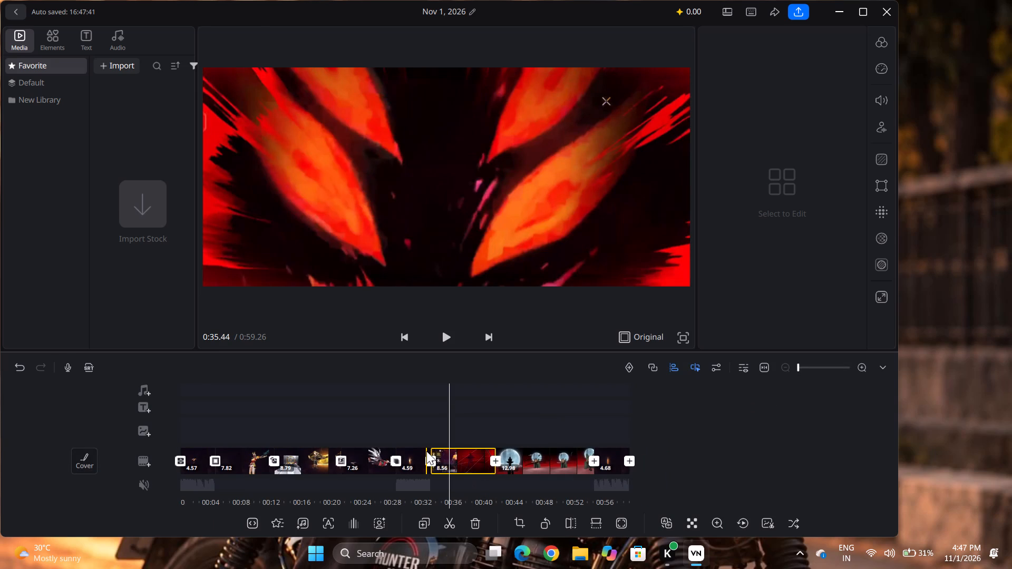
click(427, 459)
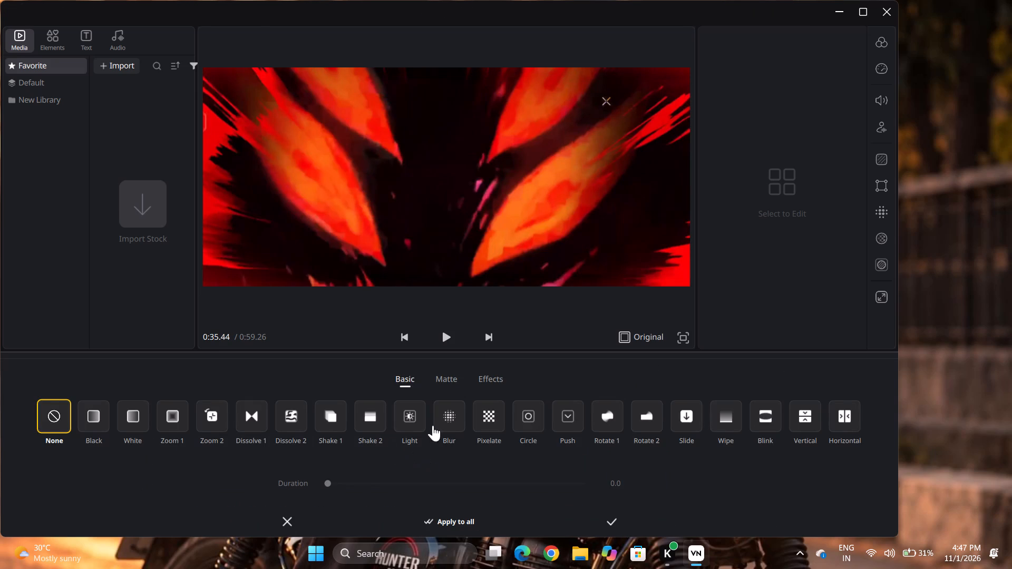
click(411, 425)
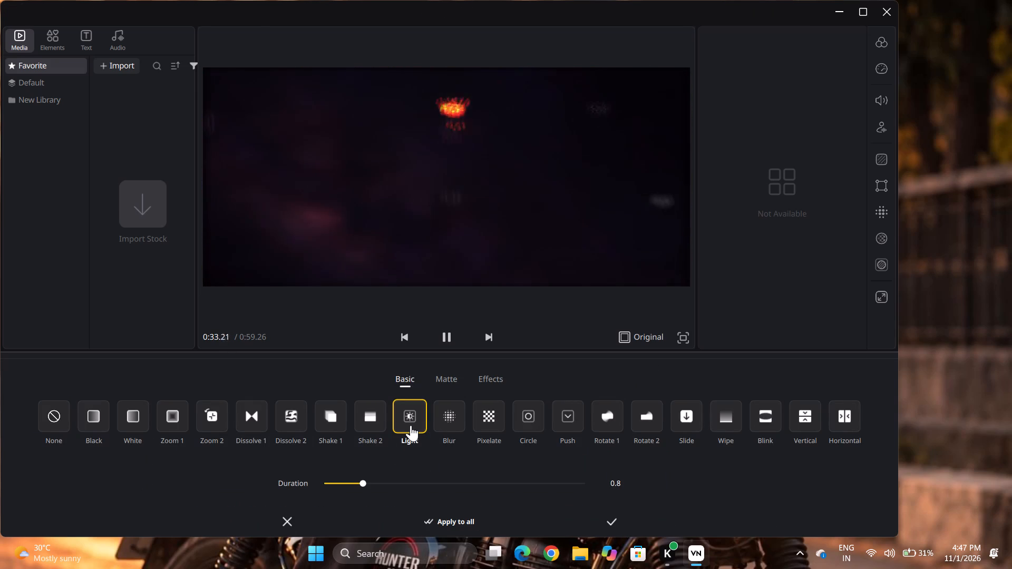
click(434, 420)
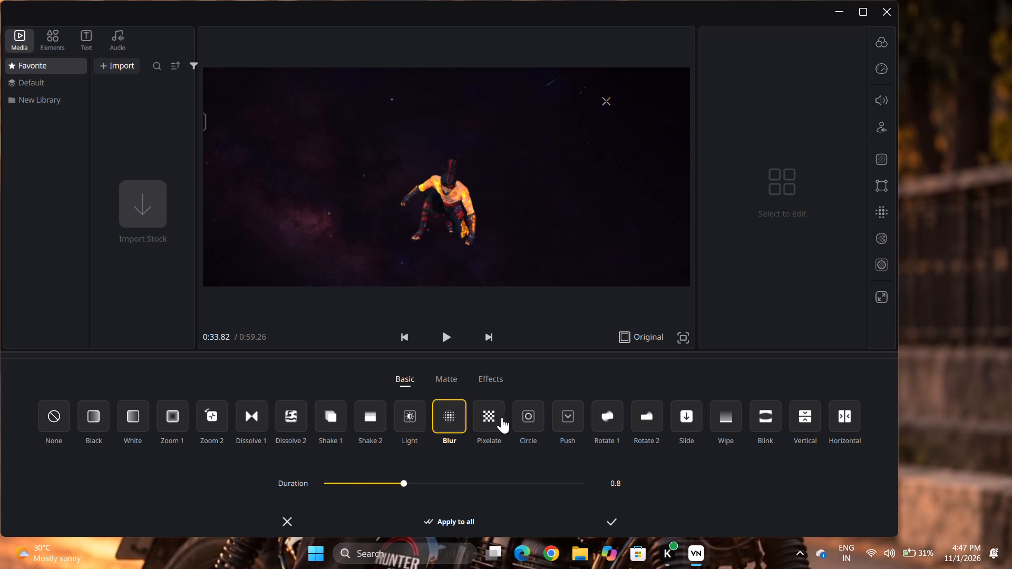
click(618, 520)
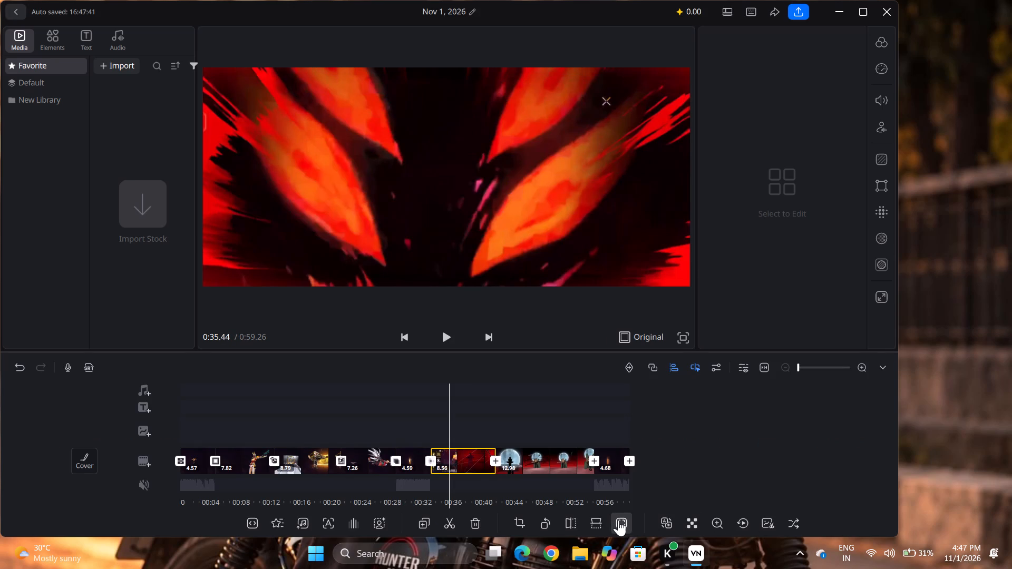
Preview the Pixelate through Wipe transitions between the 8.56-second and 12.98-second clips, and apply the Blink transition at that cut.
click(492, 459)
click(485, 425)
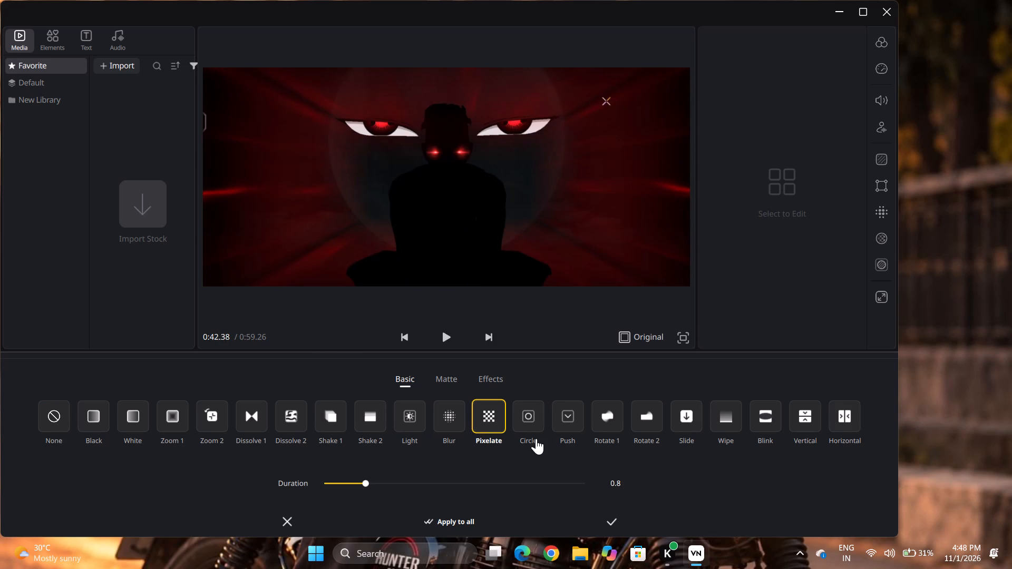
click(529, 426)
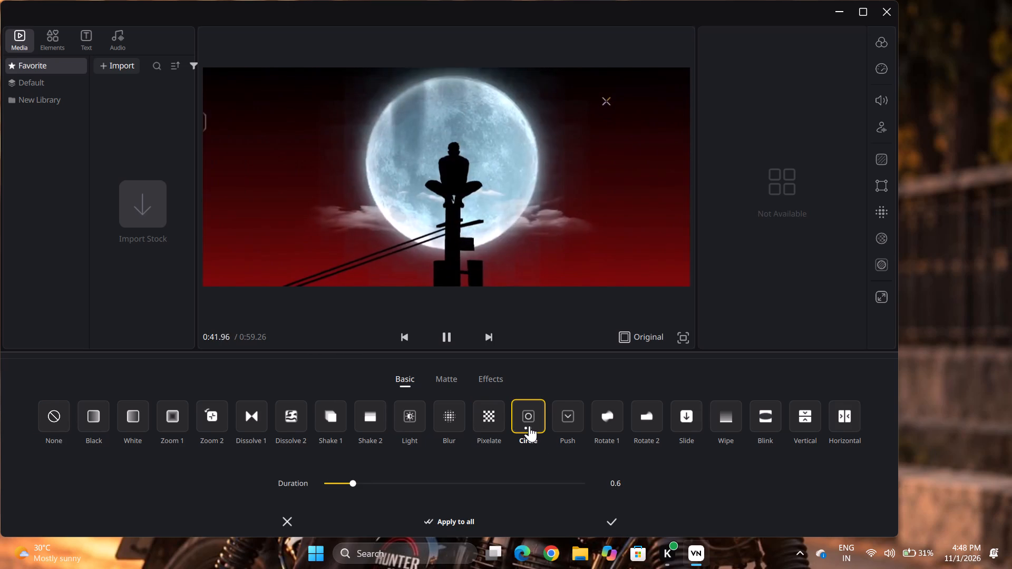
click(565, 416)
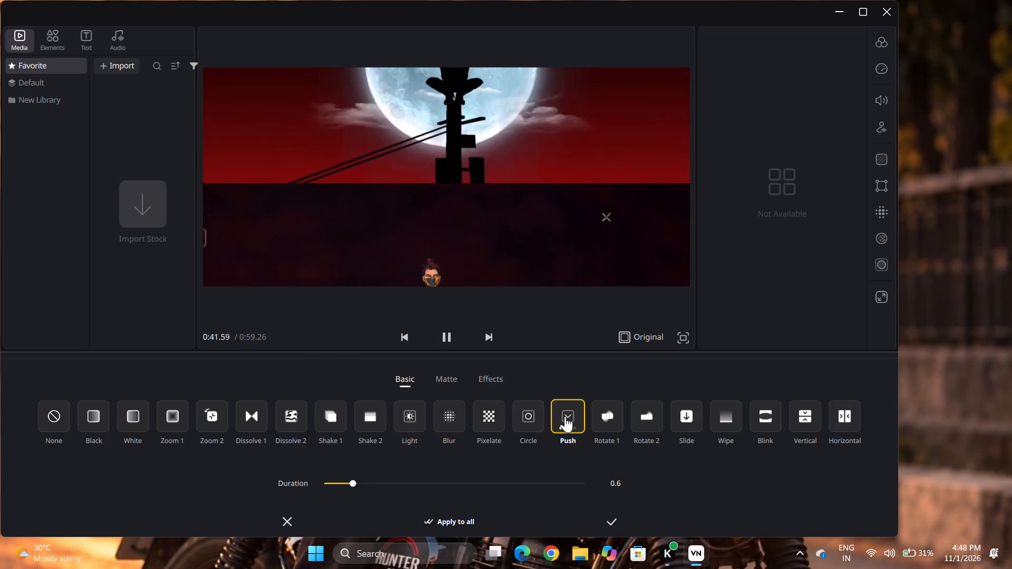
click(613, 417)
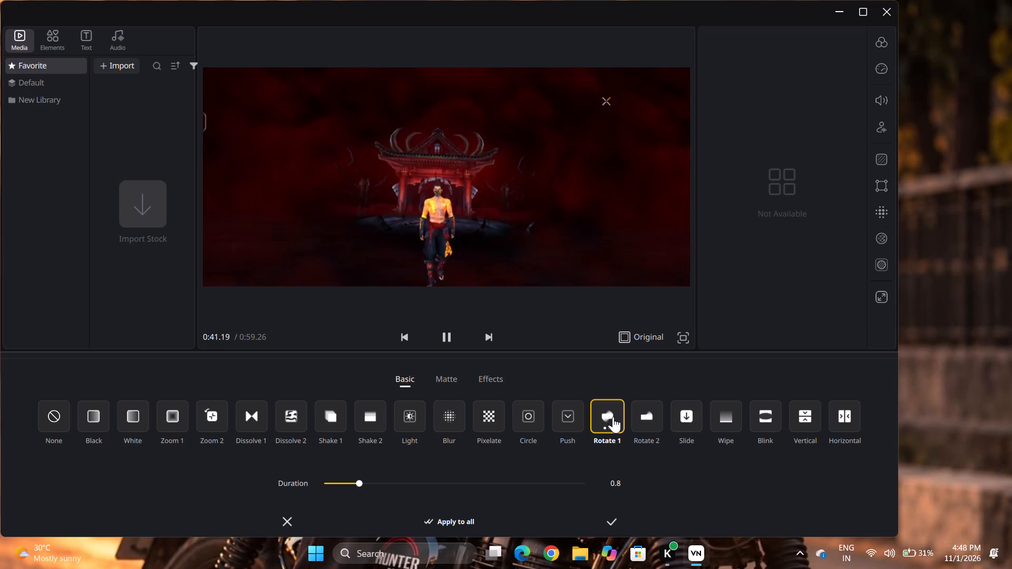
click(643, 418)
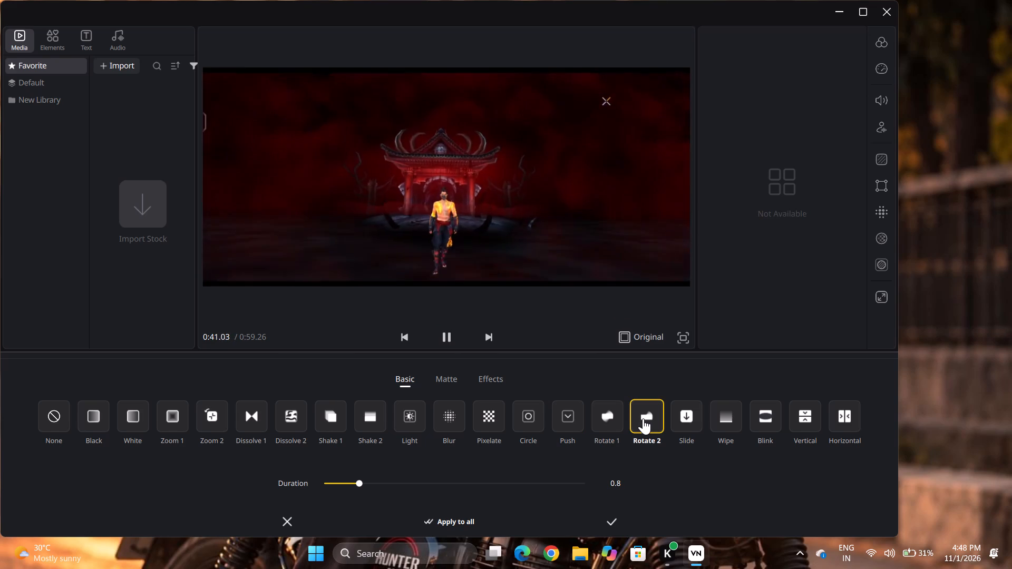
click(683, 418)
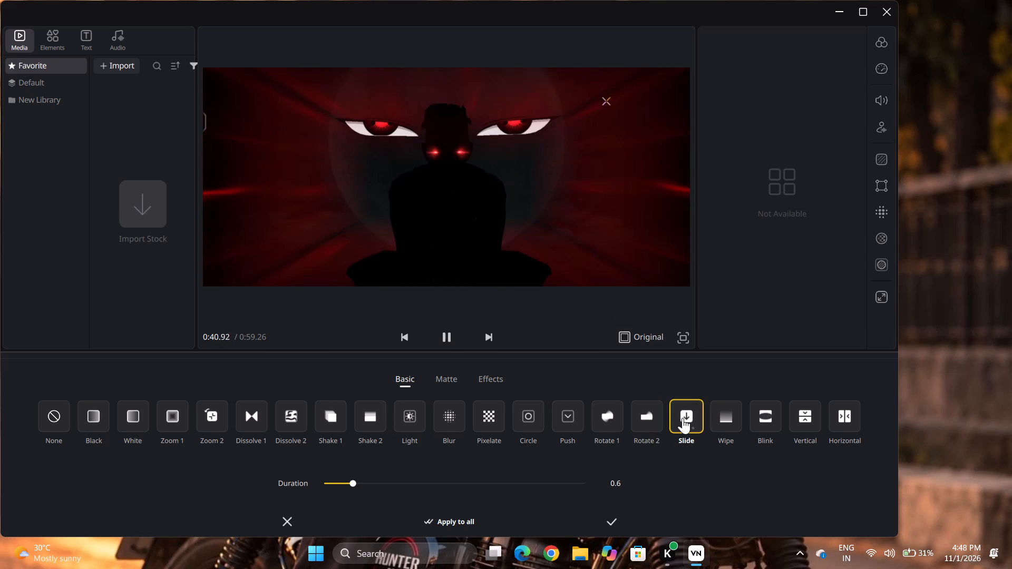
click(719, 418)
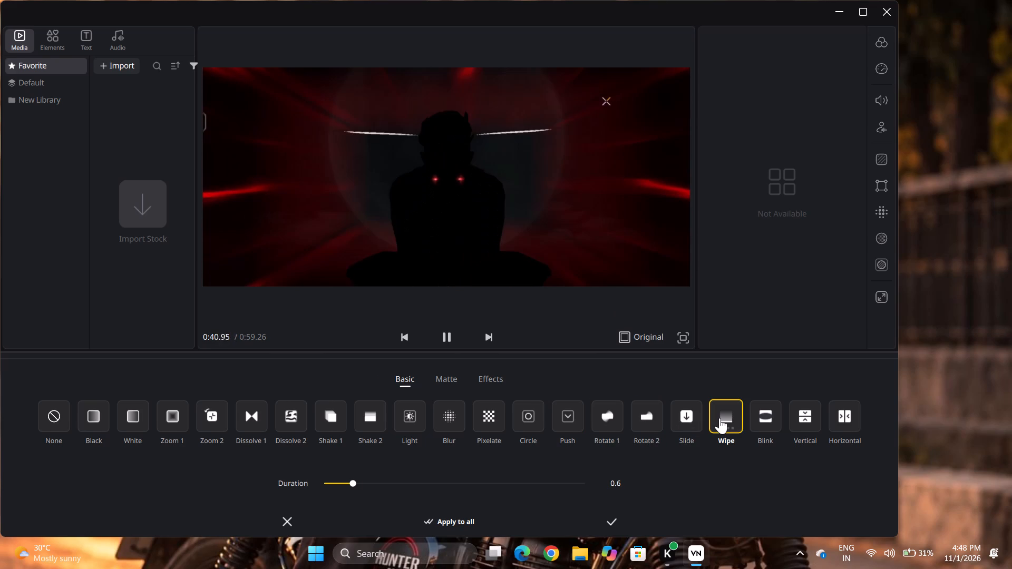
click(757, 415)
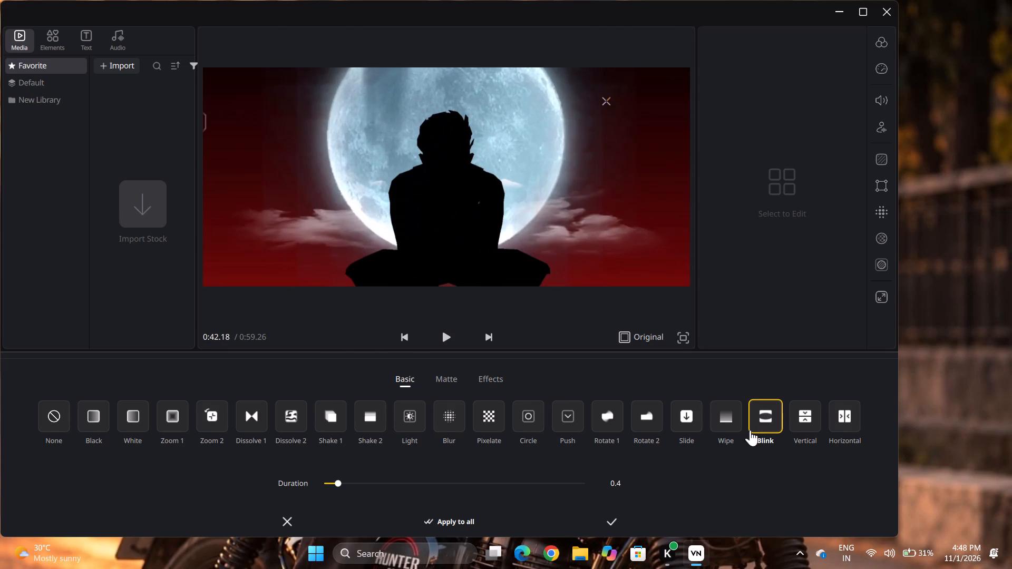
click(612, 524)
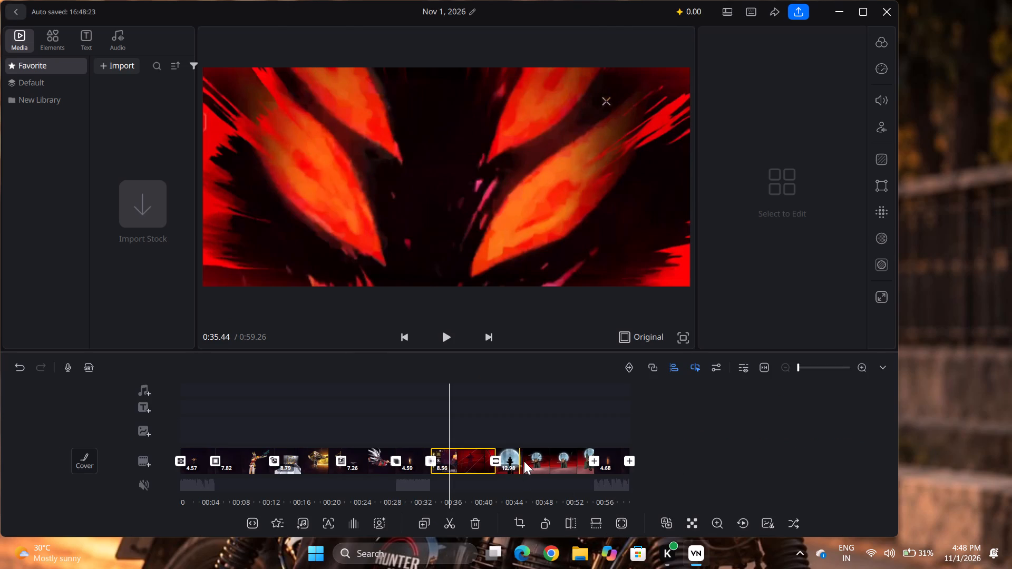
Apply the Vertical transition at the cut between the 12.98-second clip and the final 4.68-second clip.
triple_click(524, 461)
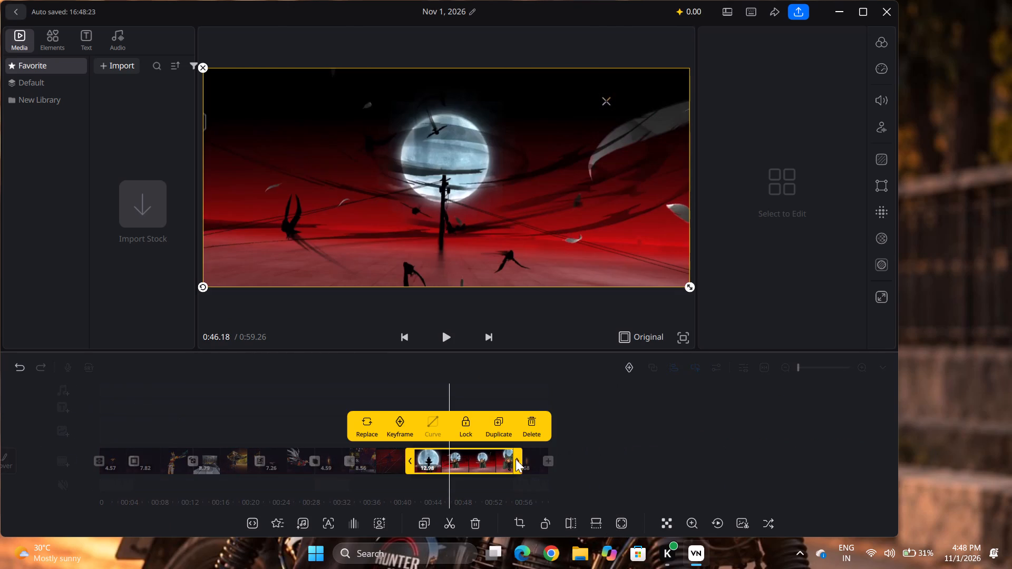
click(647, 460)
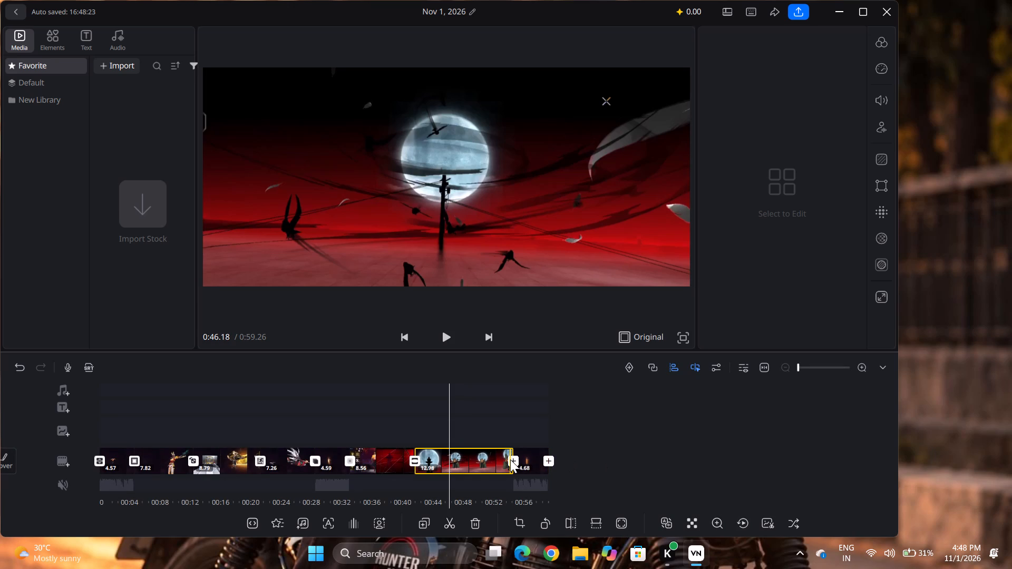
click(512, 459)
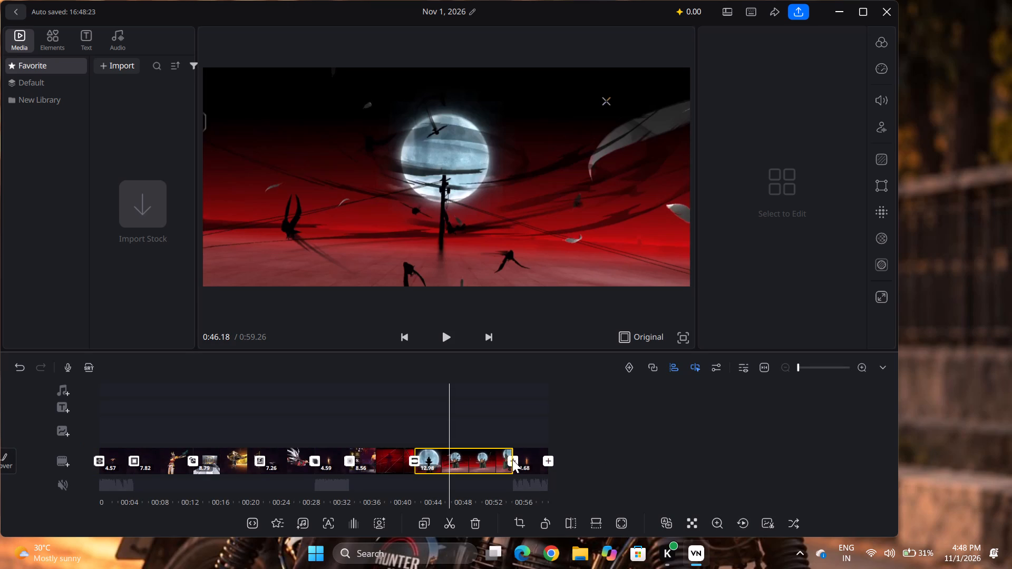
double_click(512, 459)
drag(512, 459, 821, 417)
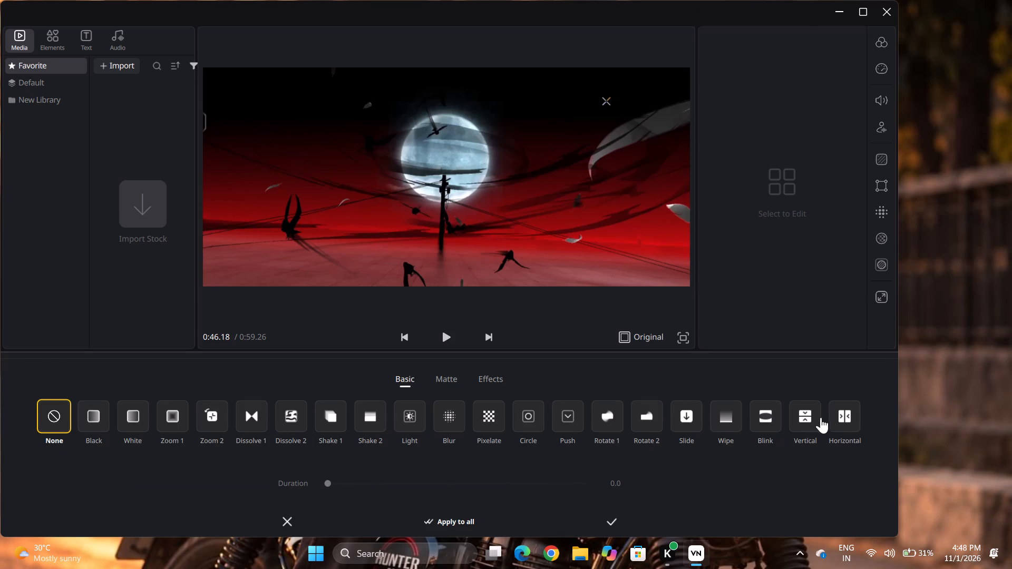
drag(821, 417, 814, 421)
click(814, 421)
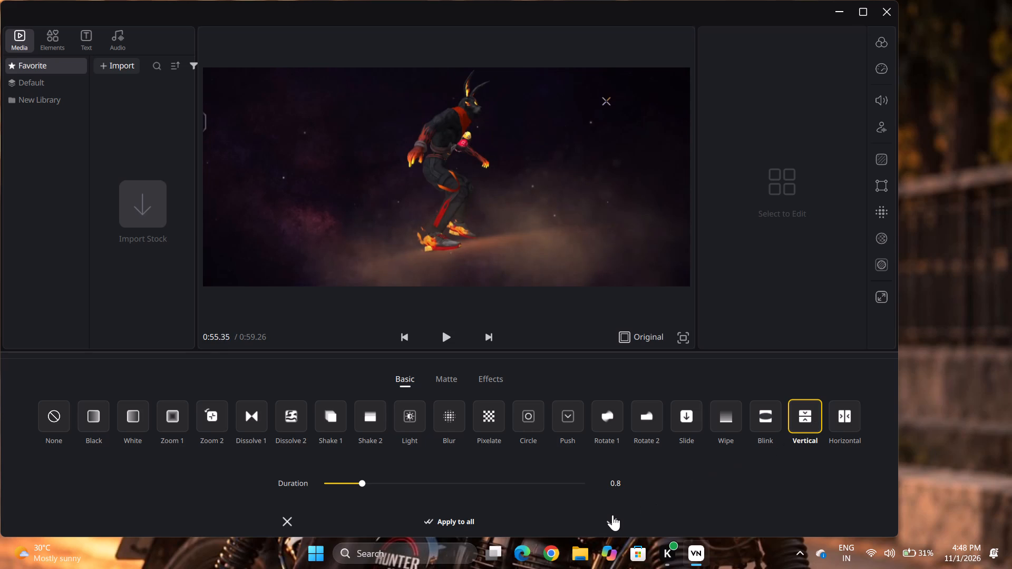
click(612, 515)
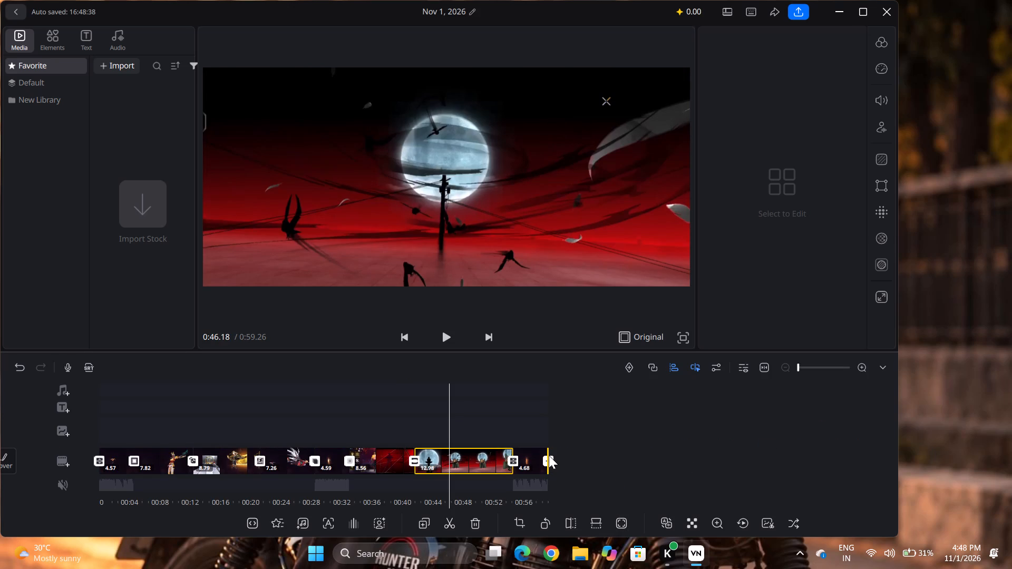
Apply the Black transition at the end of the final 4.68-second clip.
click(549, 455)
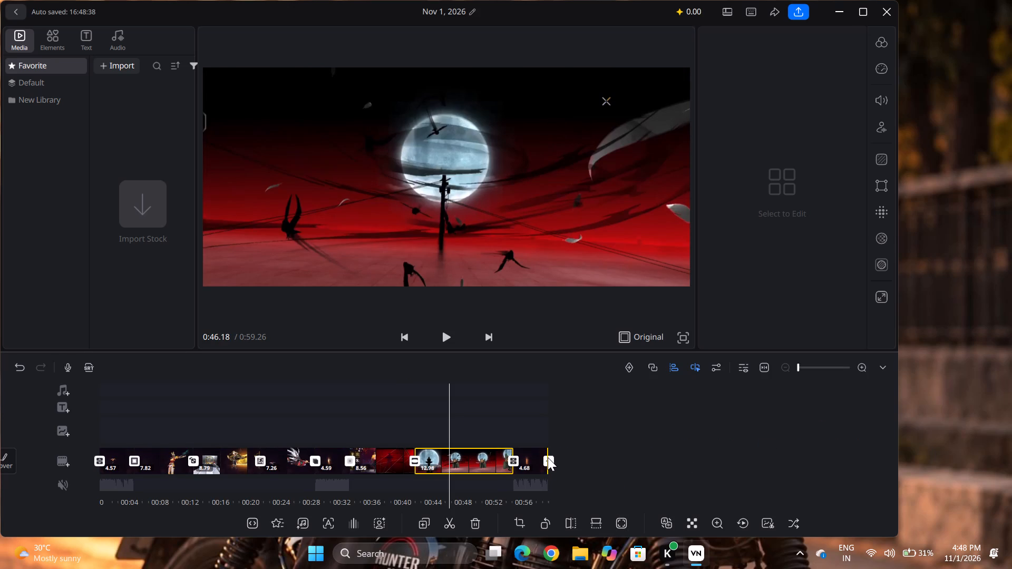
double_click(548, 457)
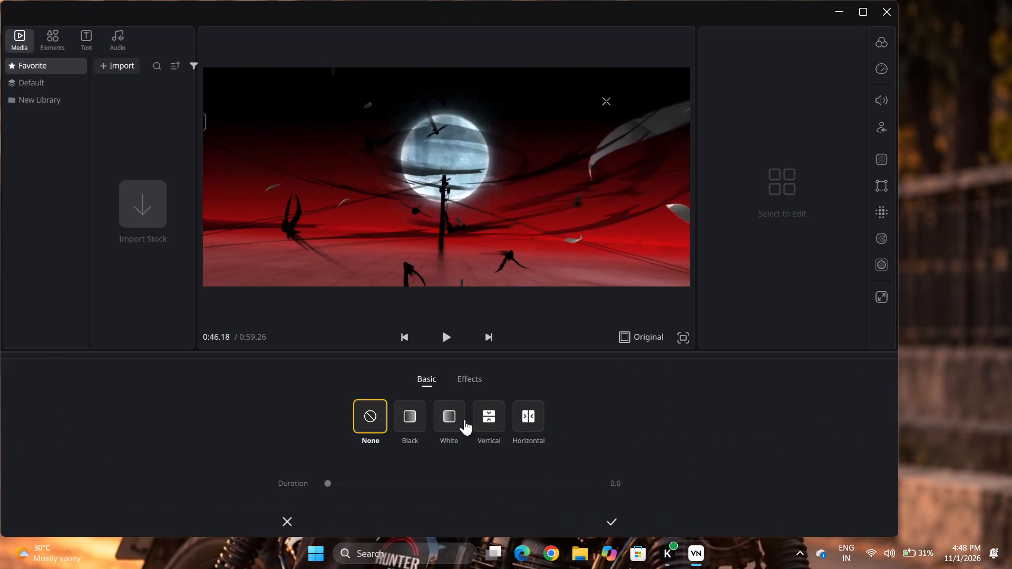
click(401, 422)
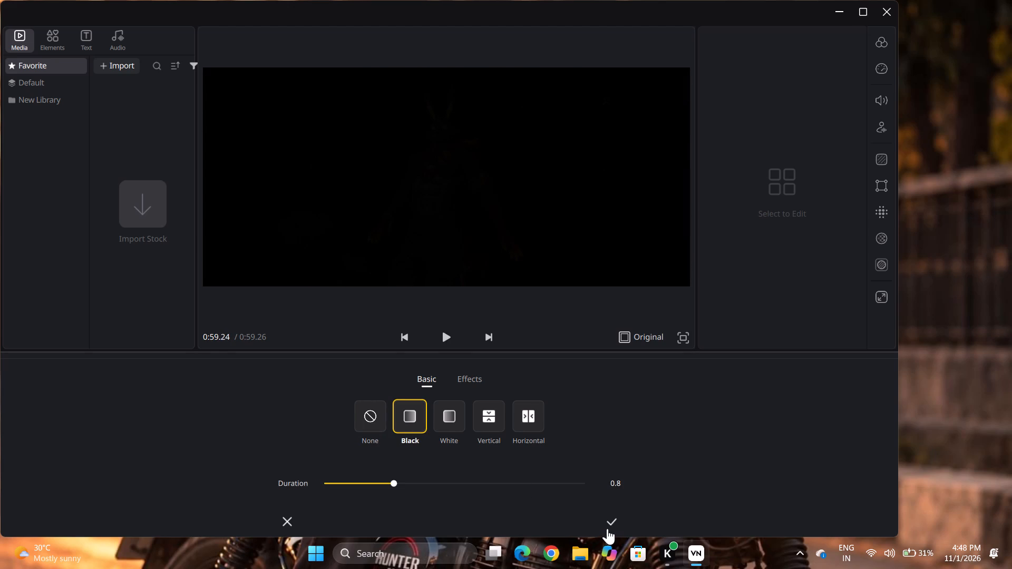
click(612, 524)
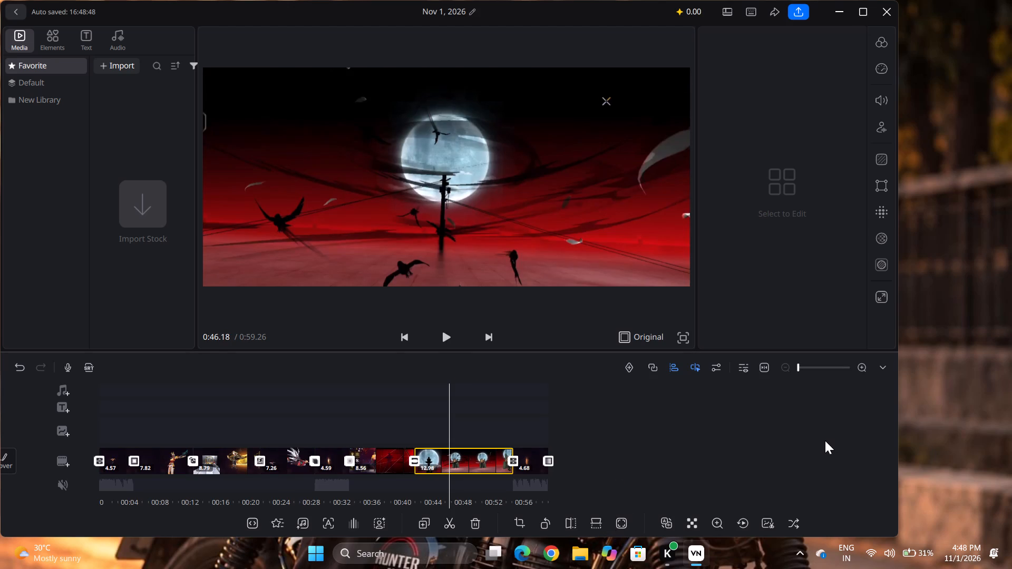
Play back the edit from the 12.98-second clip into the final clip to review the transitions.
click(825, 440)
click(444, 345)
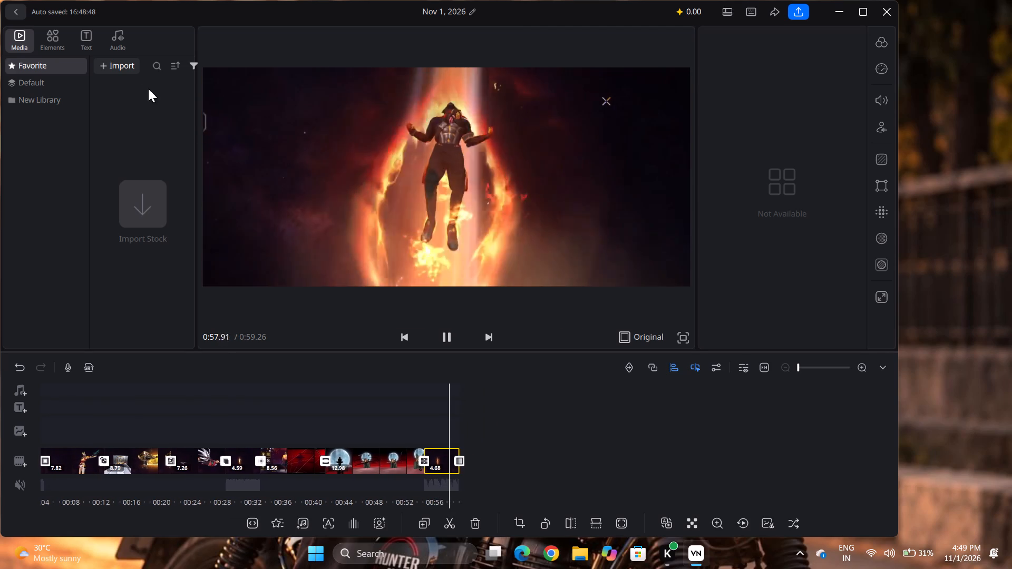
Open the audio library.
click(122, 37)
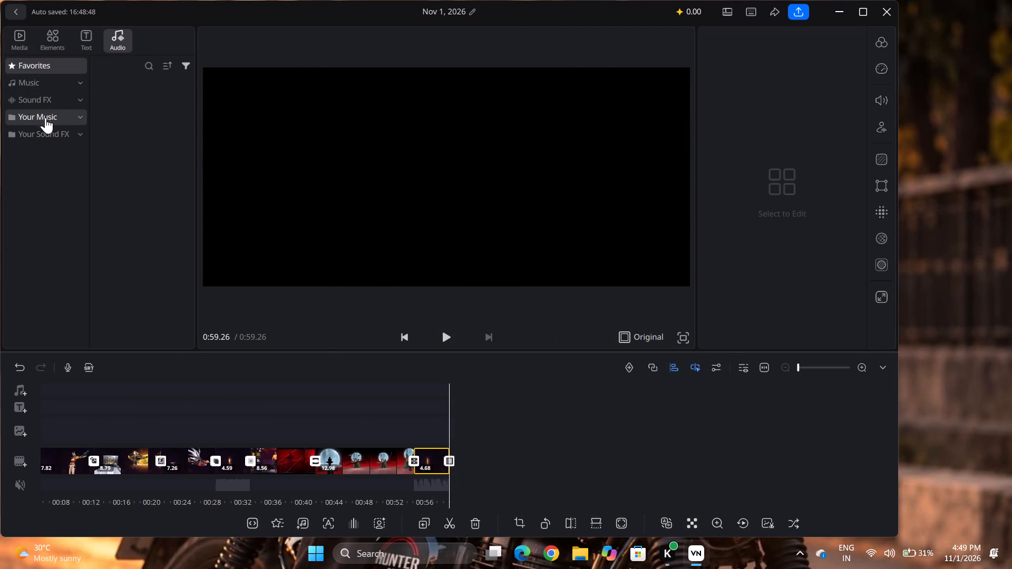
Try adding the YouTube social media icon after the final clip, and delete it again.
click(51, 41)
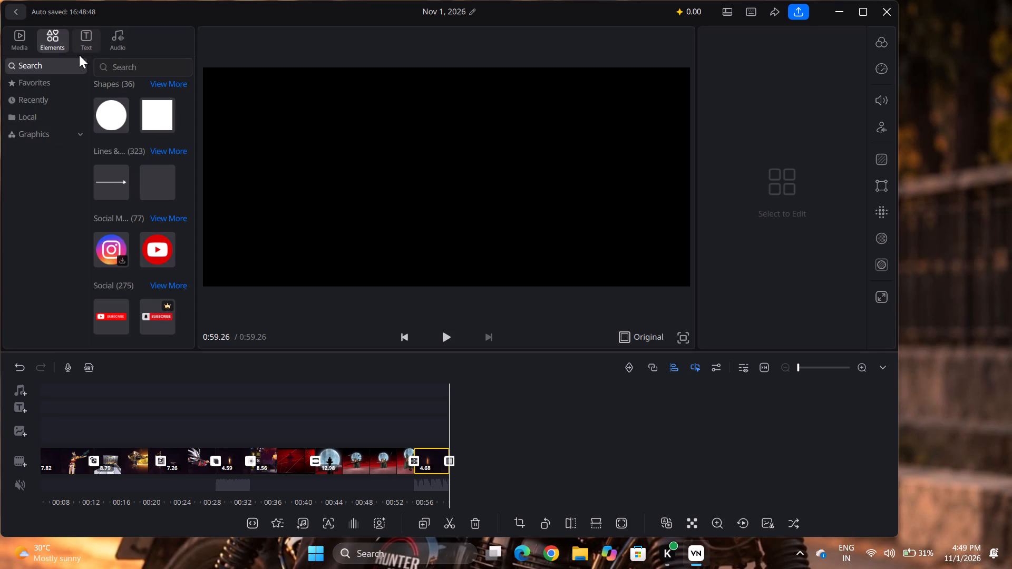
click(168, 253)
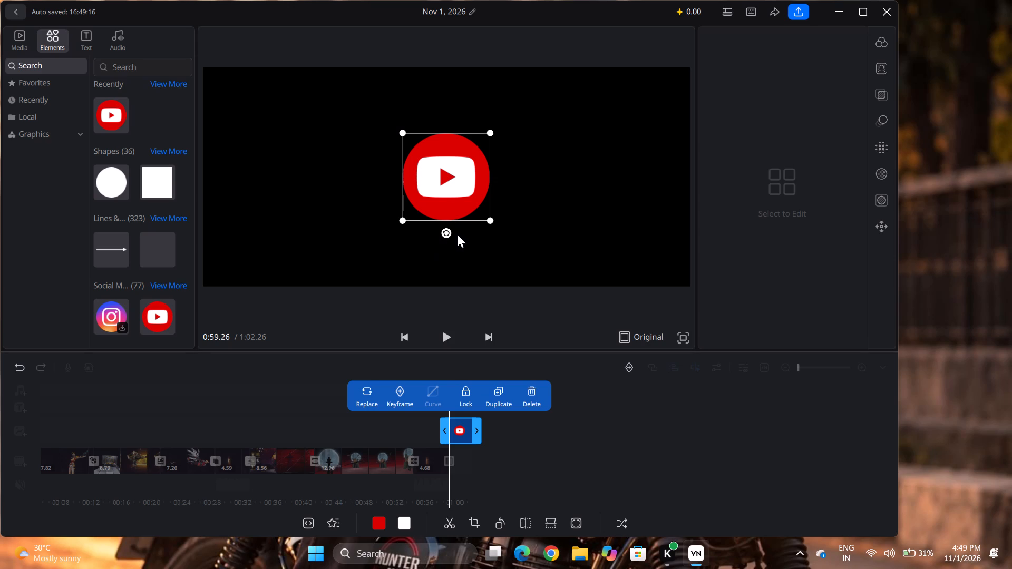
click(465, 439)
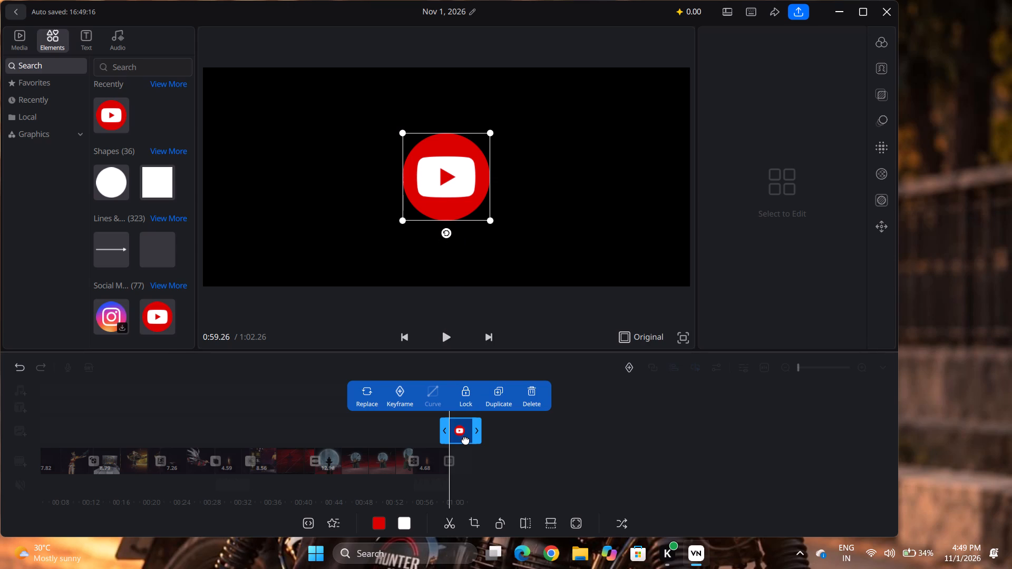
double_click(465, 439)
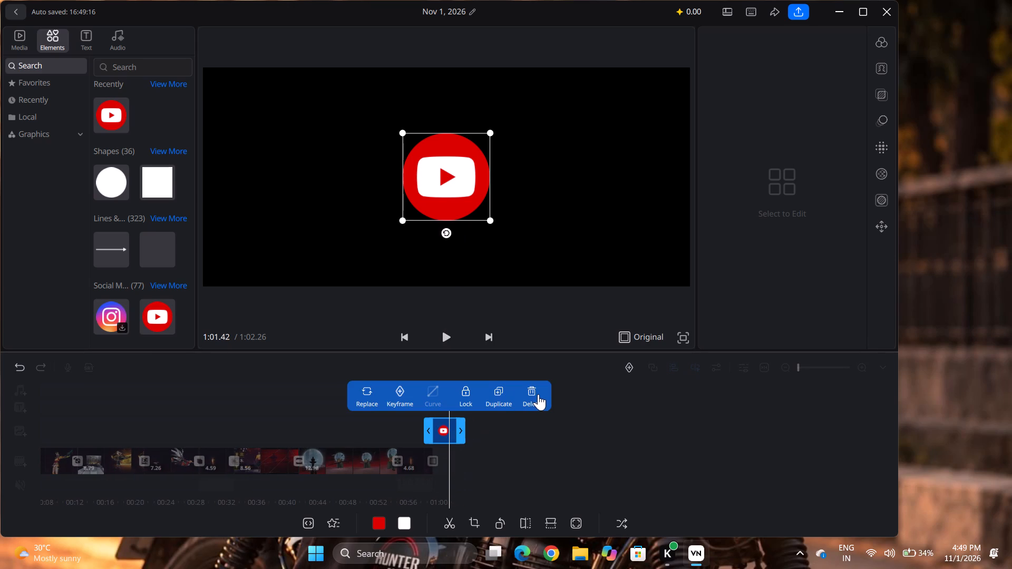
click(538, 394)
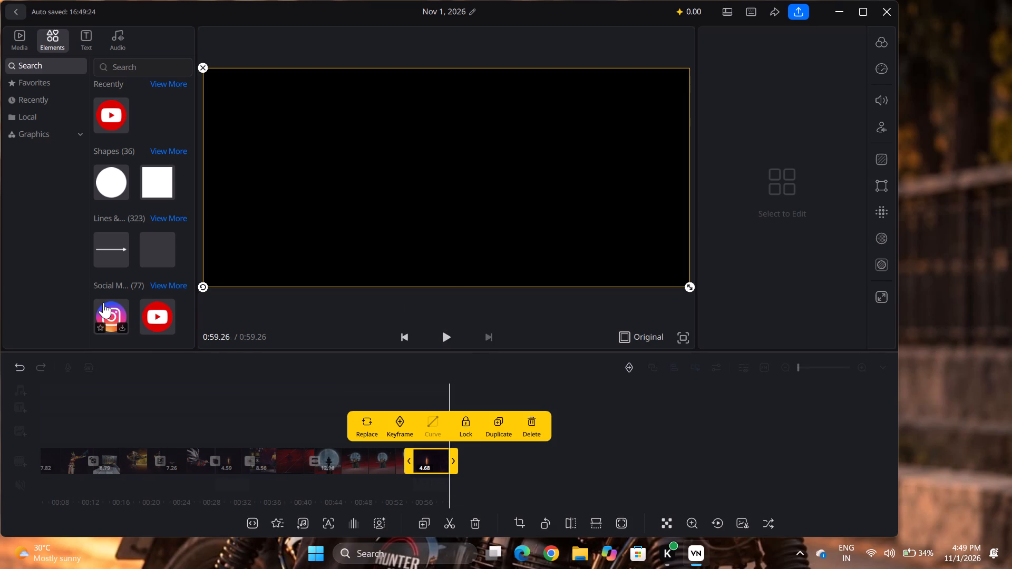
Add the Instagram icon after the final clip, shrink it to a small badge and place it near the frame's lower-left area.
click(103, 302)
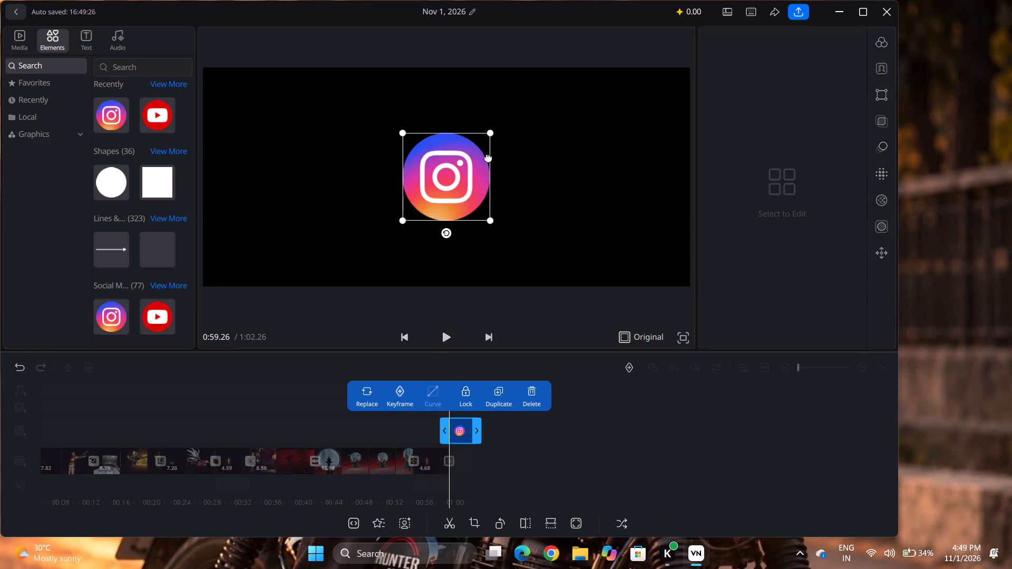
drag(490, 133, 486, 140)
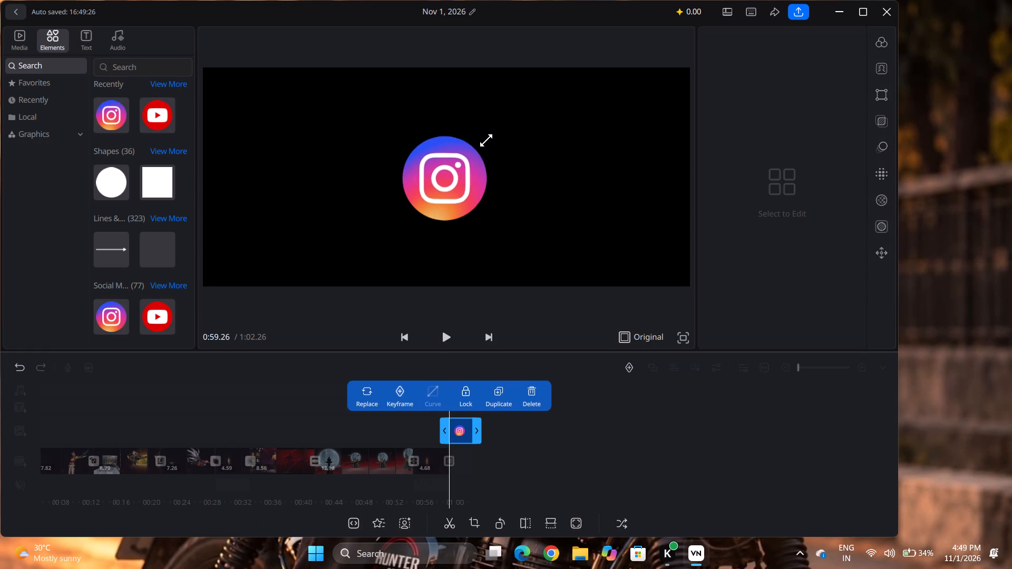
drag(486, 140, 421, 208)
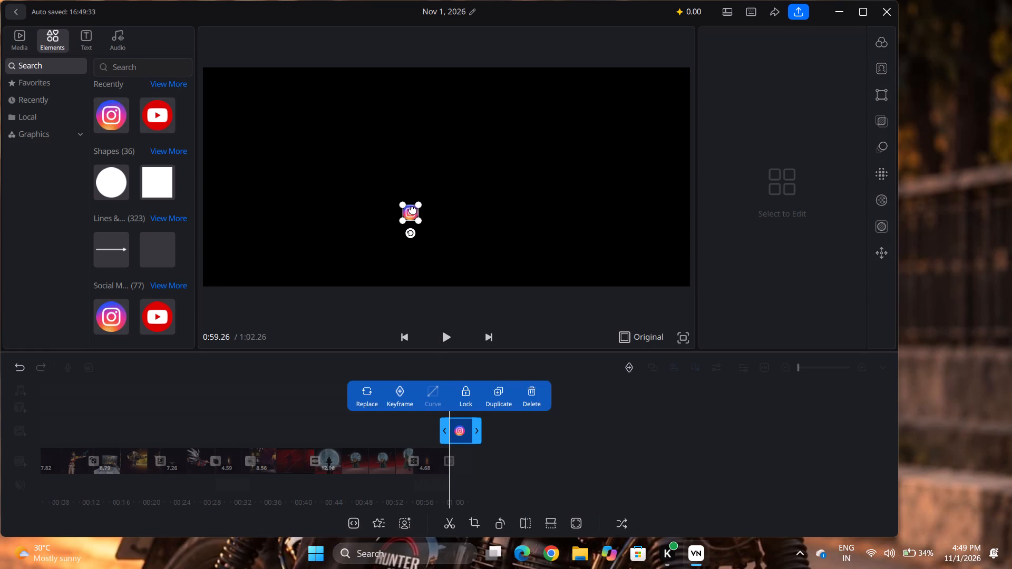
drag(411, 212, 316, 262)
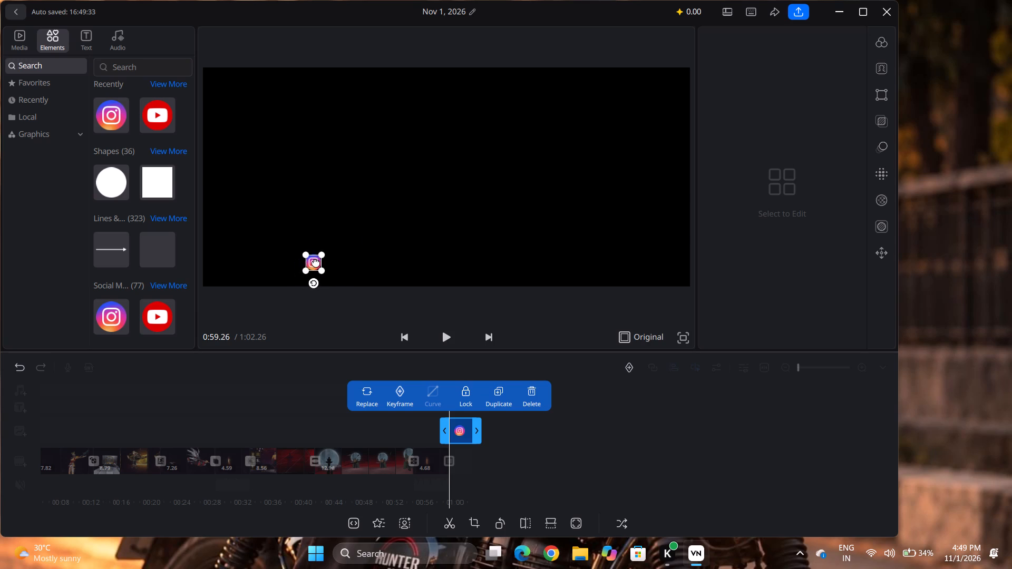
drag(316, 262, 312, 267)
click(434, 264)
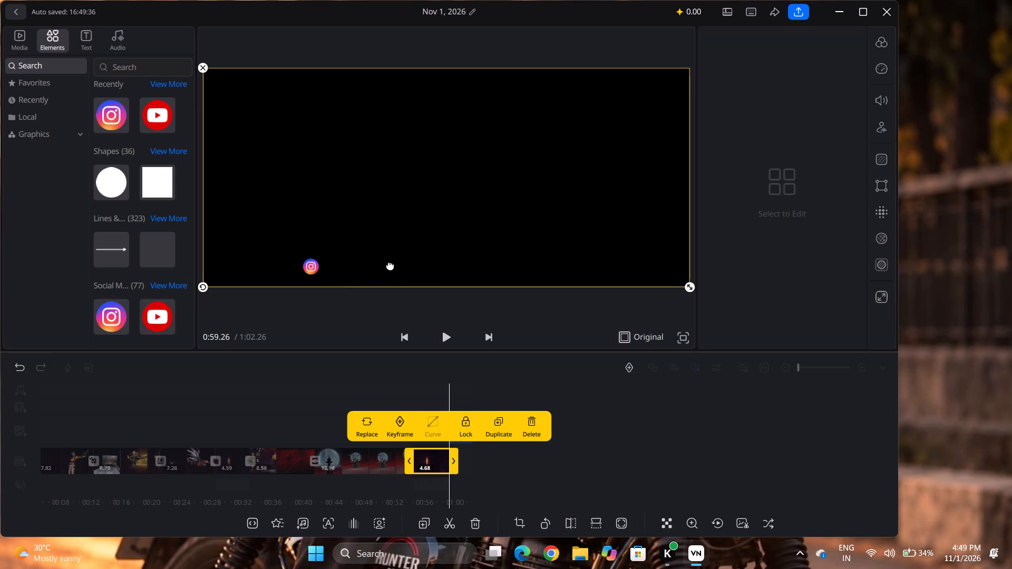
click(339, 380)
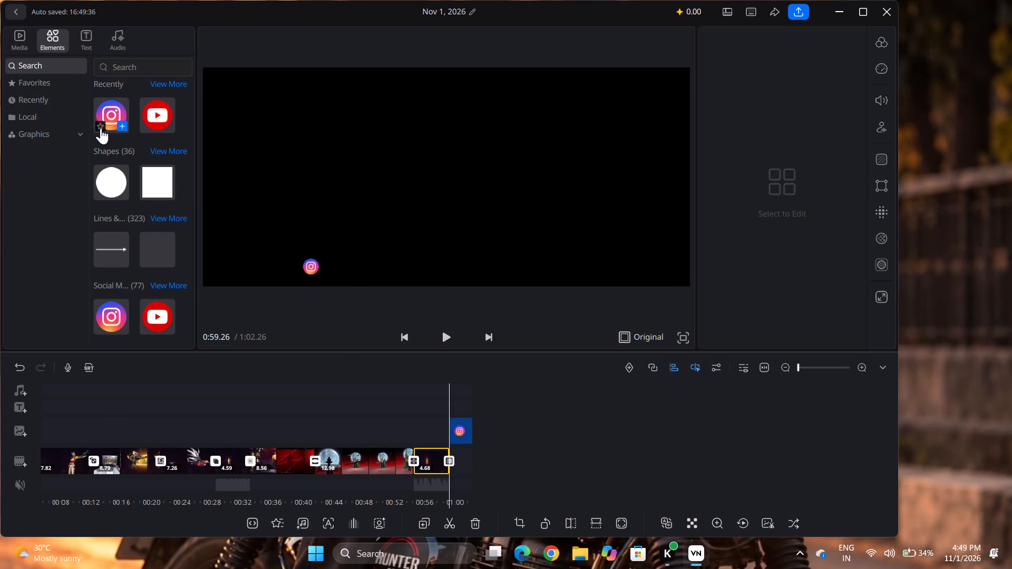
Add the default Video Title text template above the Instagram icon's segment after the final clip.
click(92, 42)
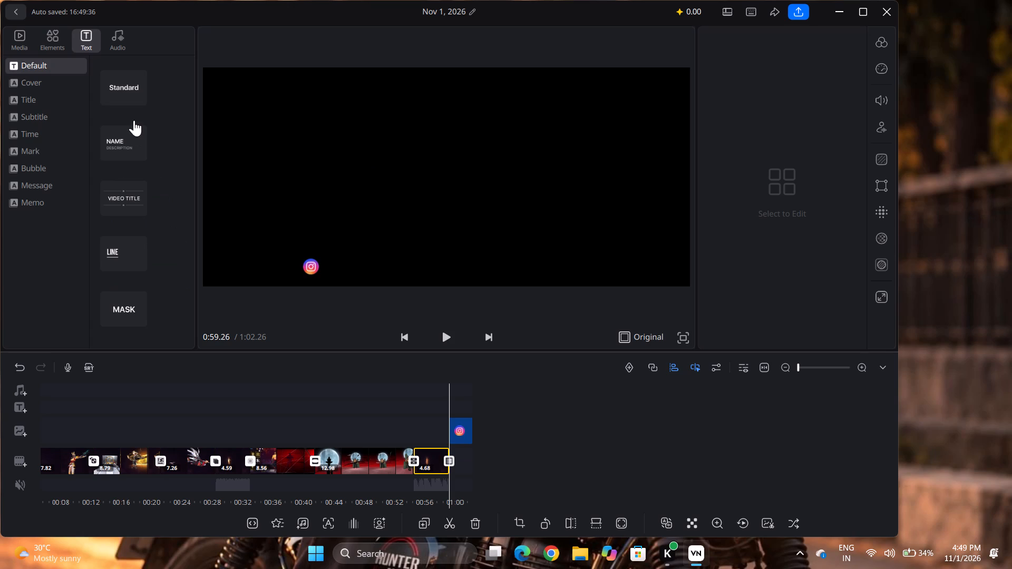
click(130, 198)
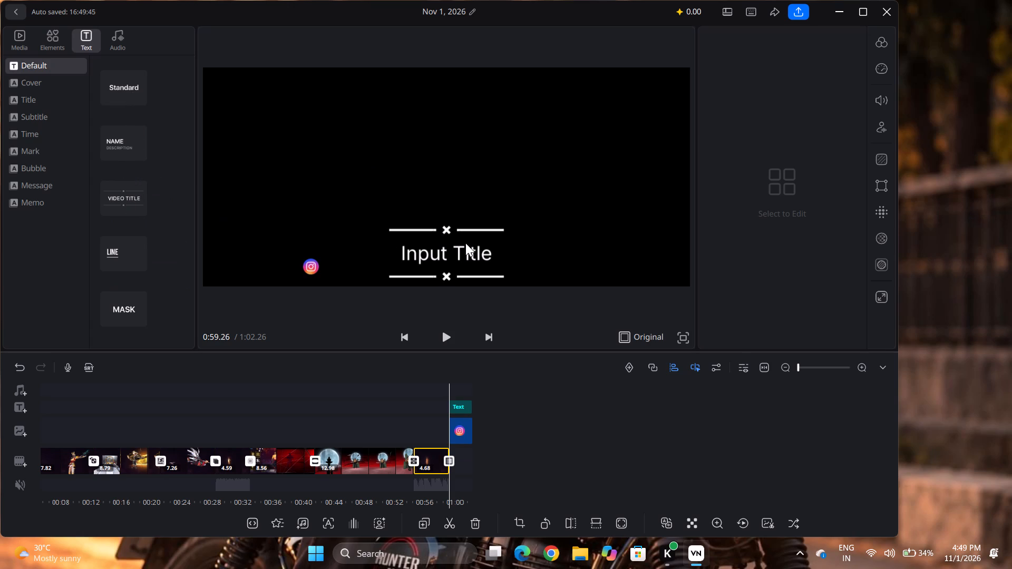
Open the title's "Input Title" placeholder text for editing.
double_click(491, 262)
double_click(491, 262)
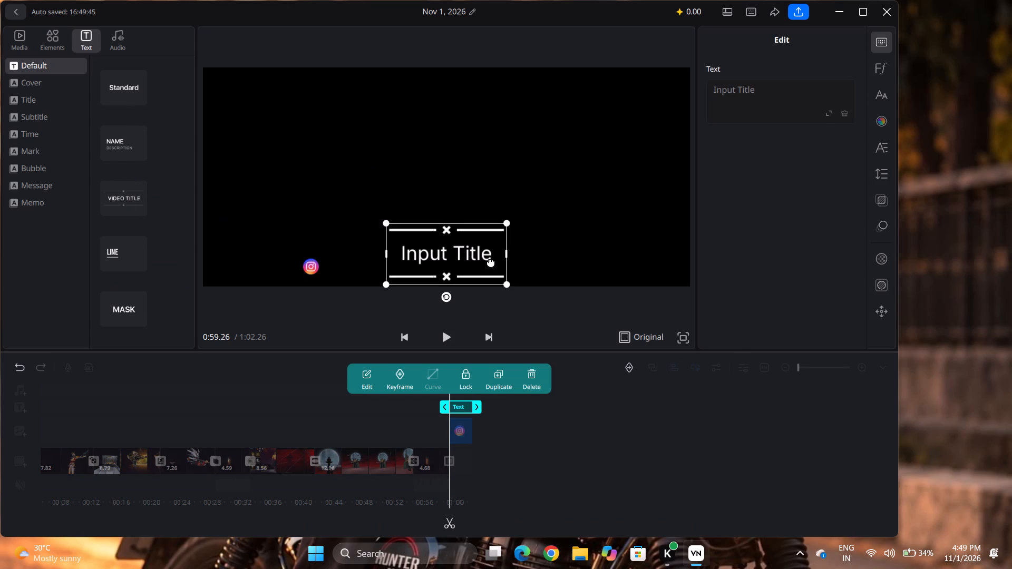
double_click(457, 408)
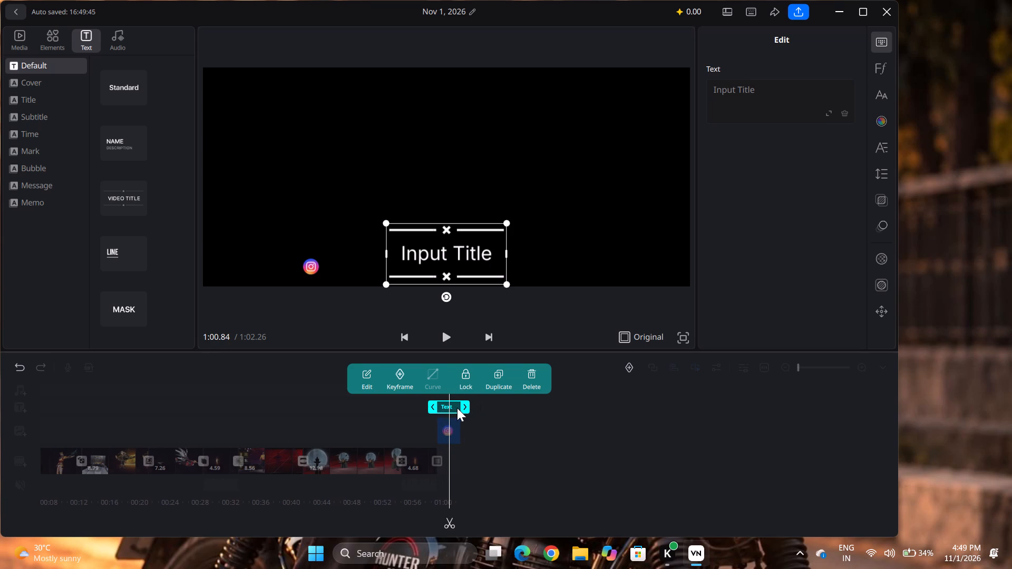
click(372, 378)
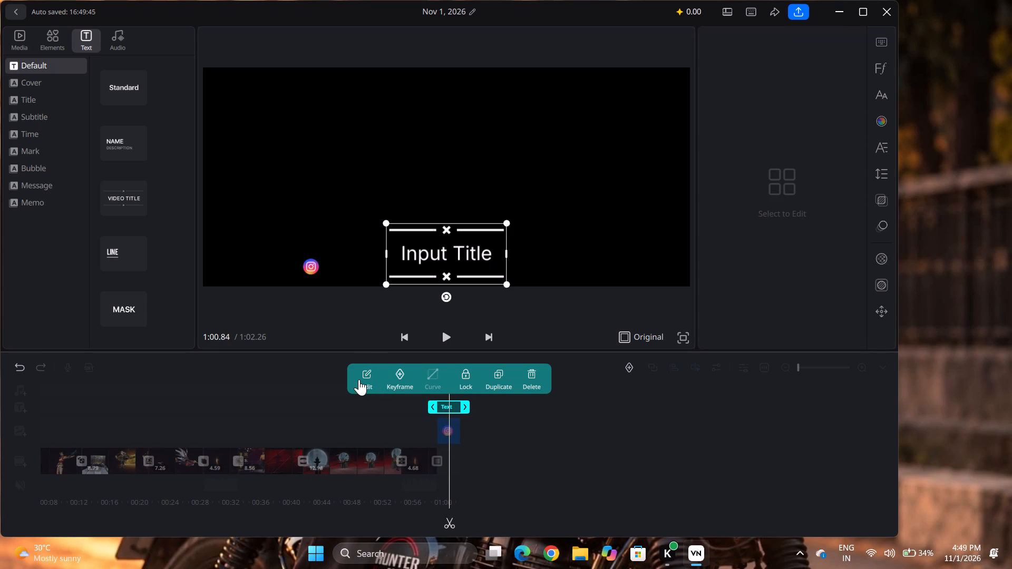
Open the Input Title text after the final clip for editing.
click(365, 378)
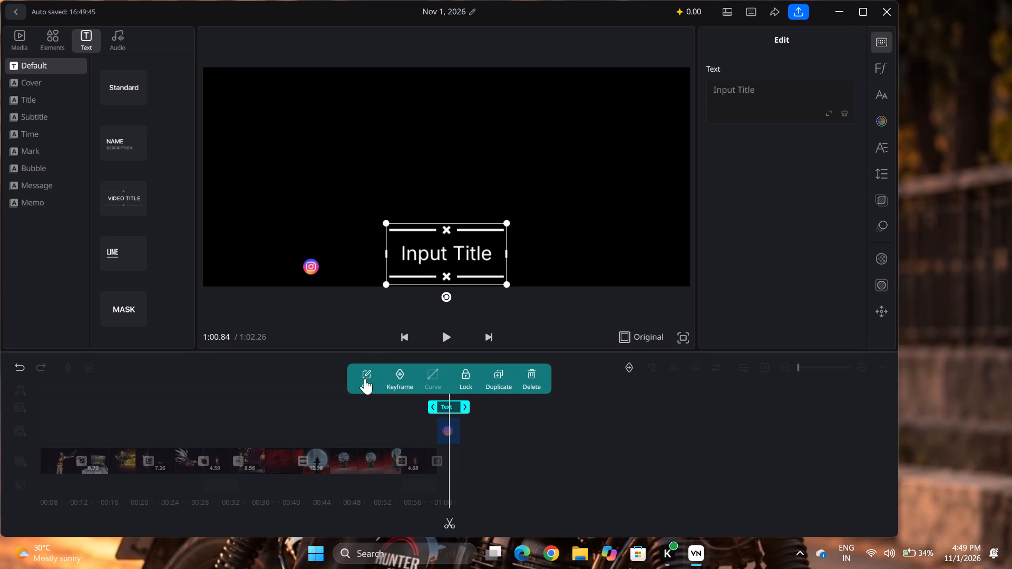
double_click(365, 378)
click(365, 378)
click(365, 378)
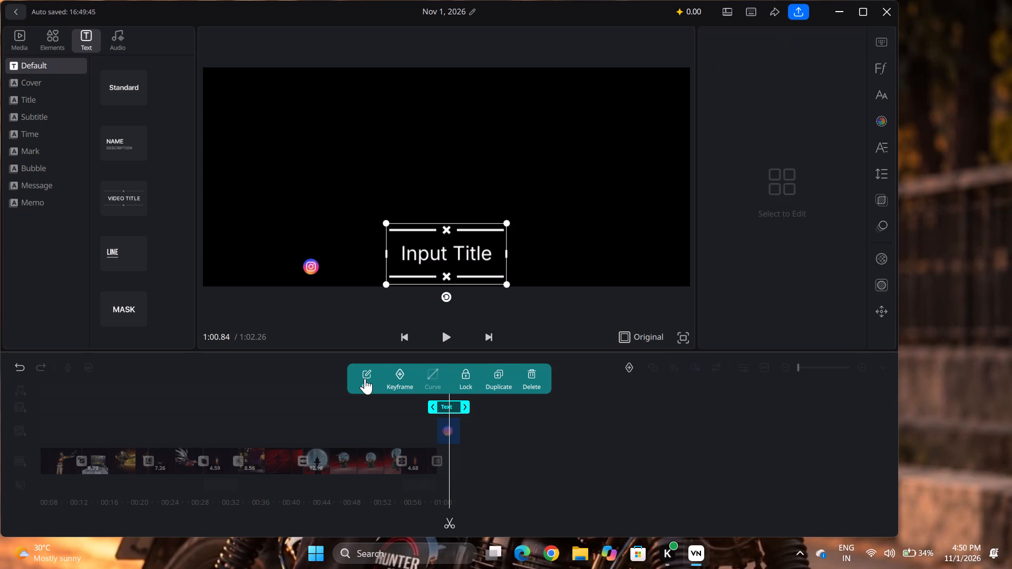
Activate the text entry for the Input Title wording on the closing black screen.
click(783, 90)
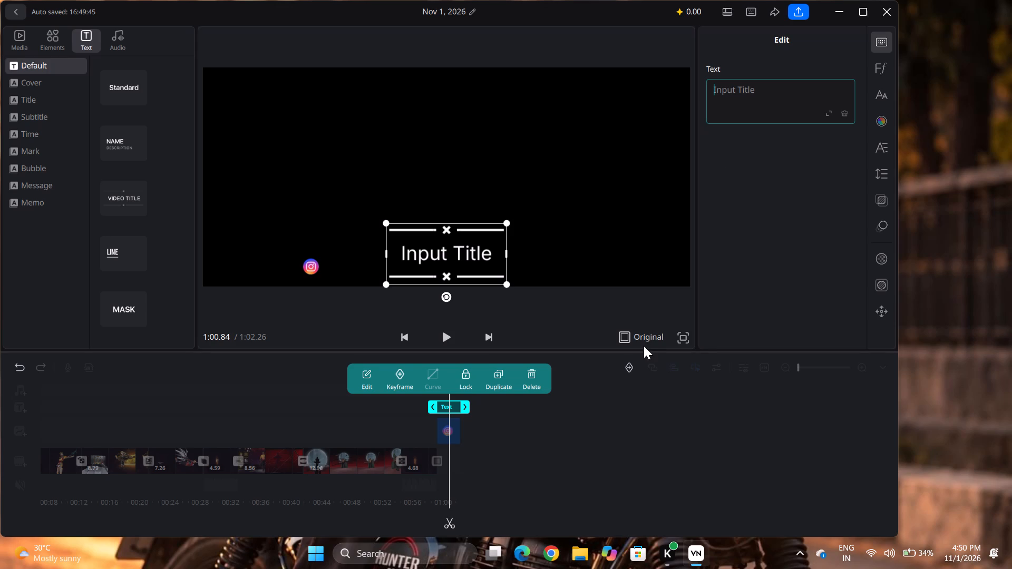
Switch to Google Chrome and start a Google search on the new tab page.
click(553, 554)
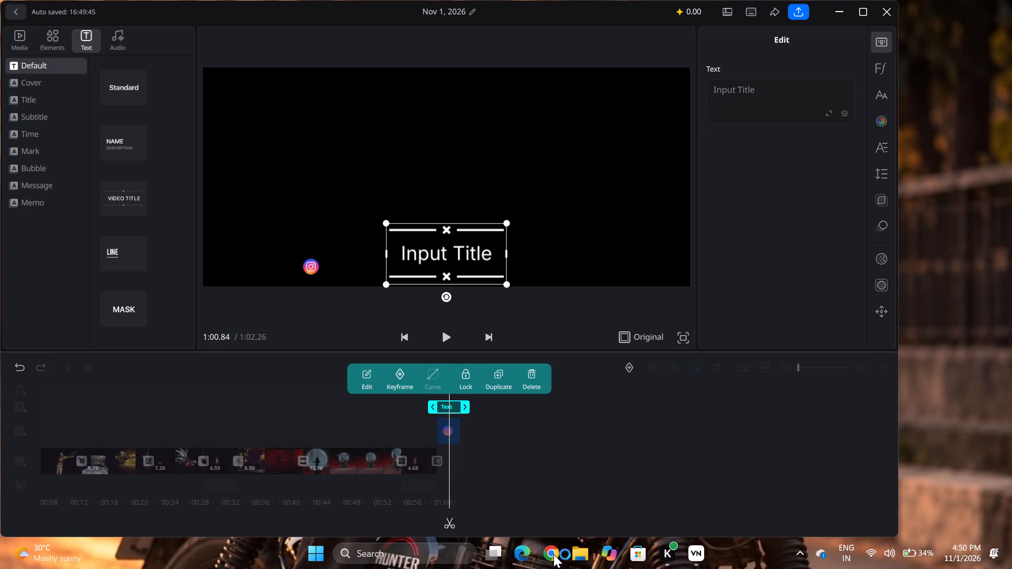
double_click(344, 317)
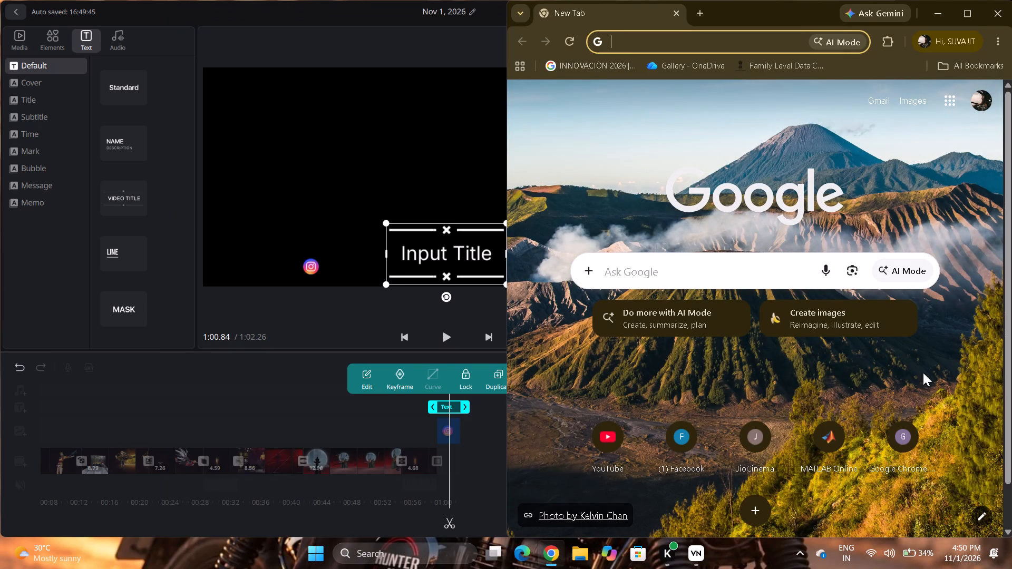
click(695, 258)
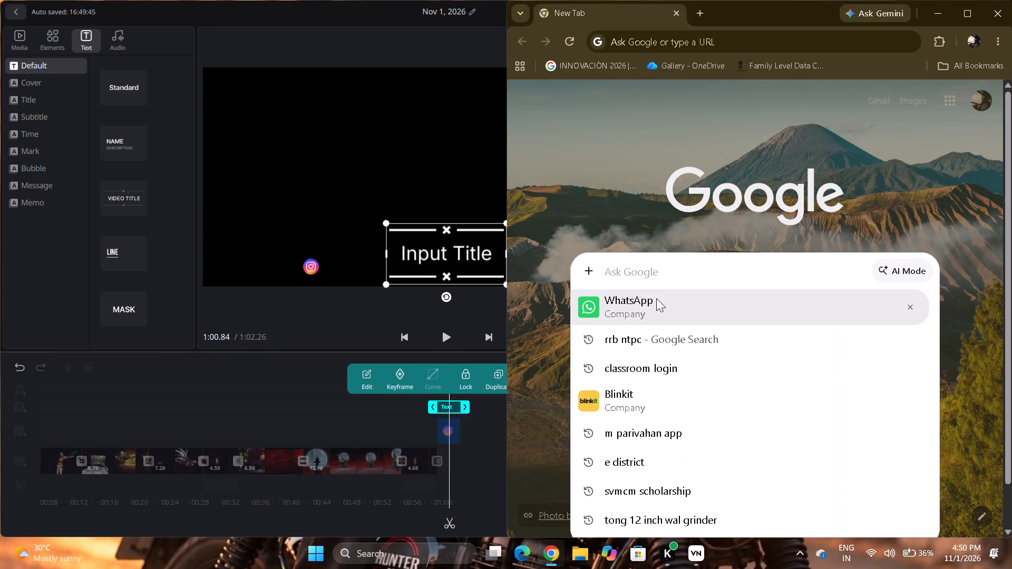
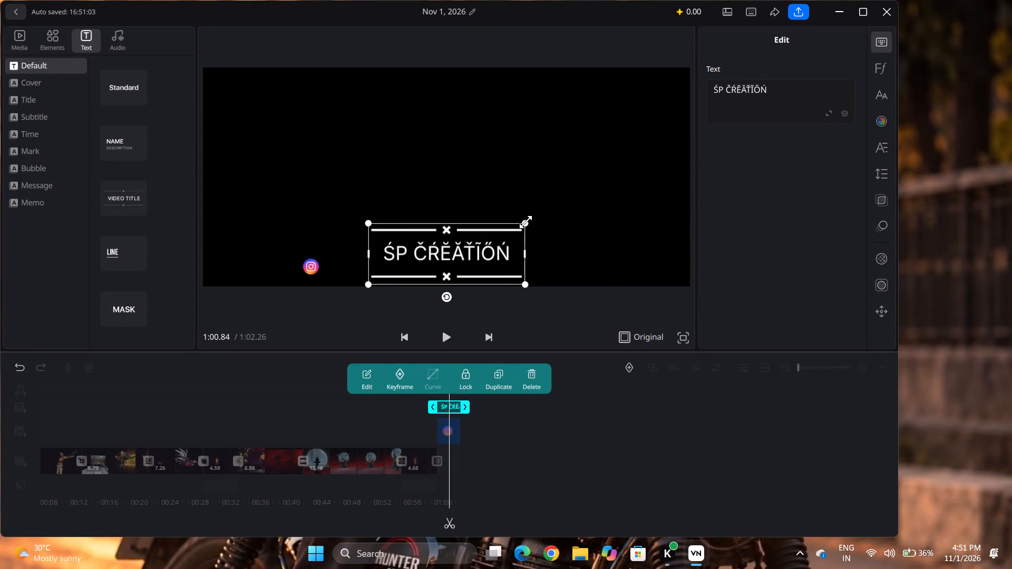
Shrink the title text on the closing black screen to roughly half its width.
drag(526, 222, 474, 301)
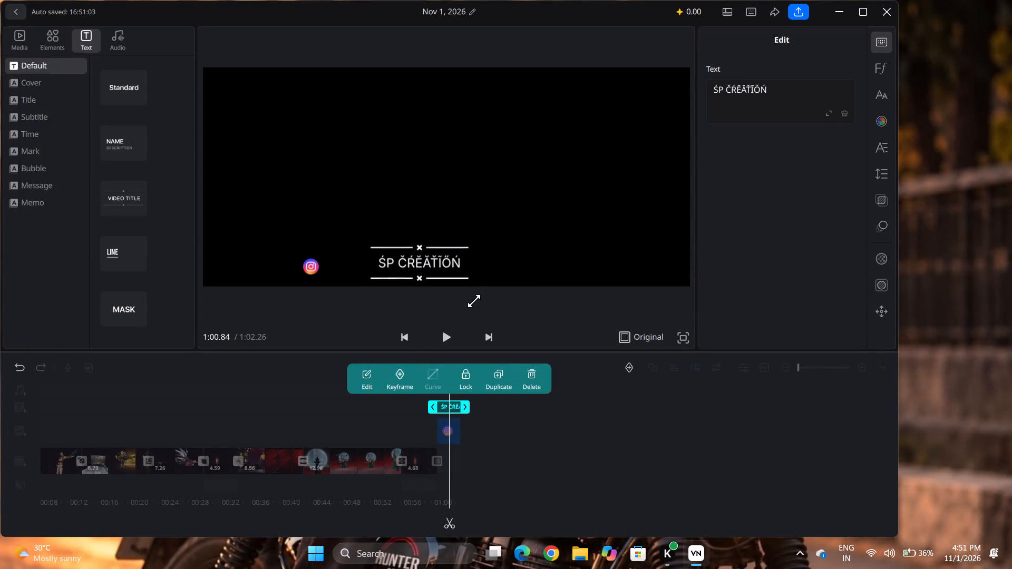
drag(474, 301, 403, 368)
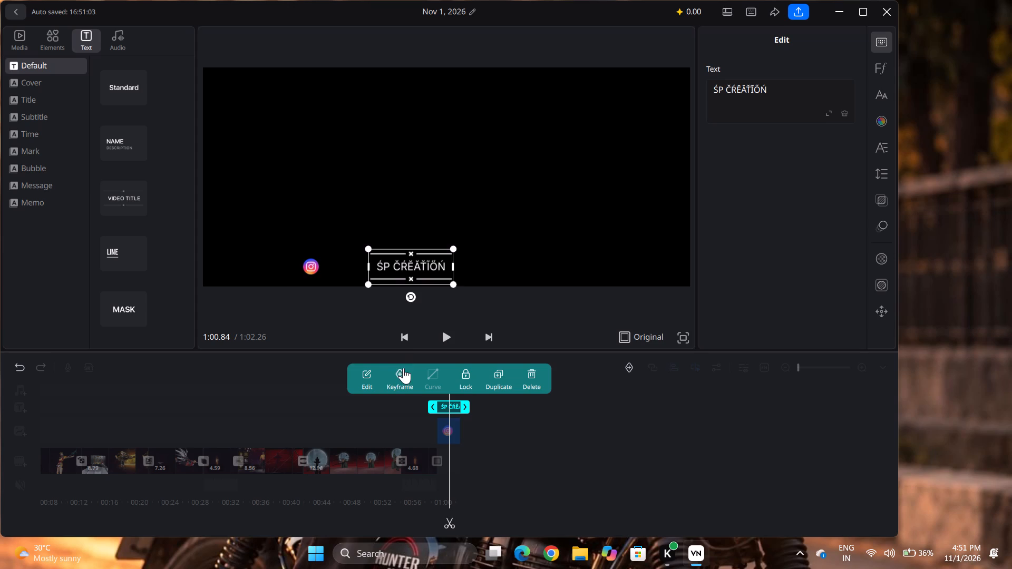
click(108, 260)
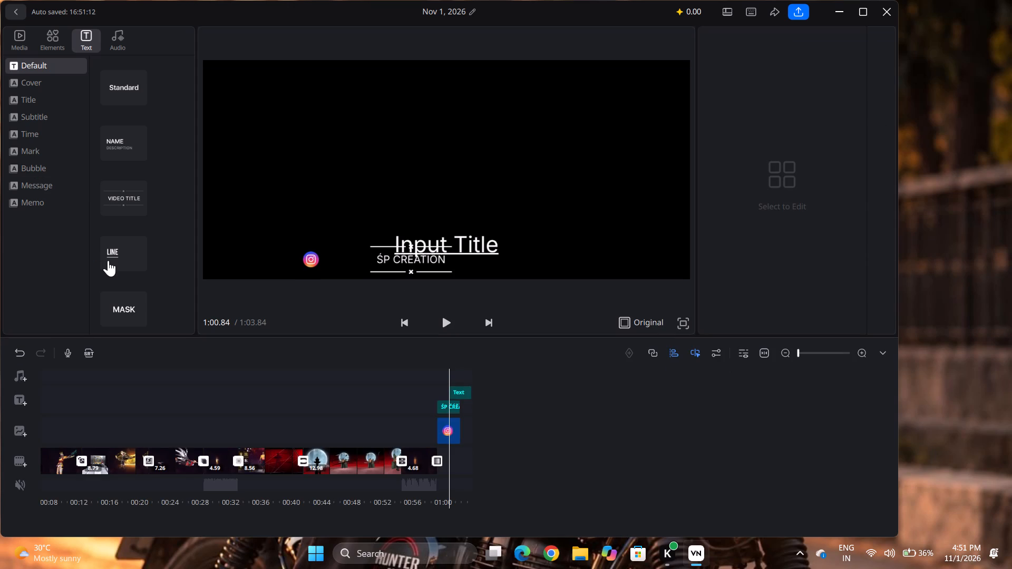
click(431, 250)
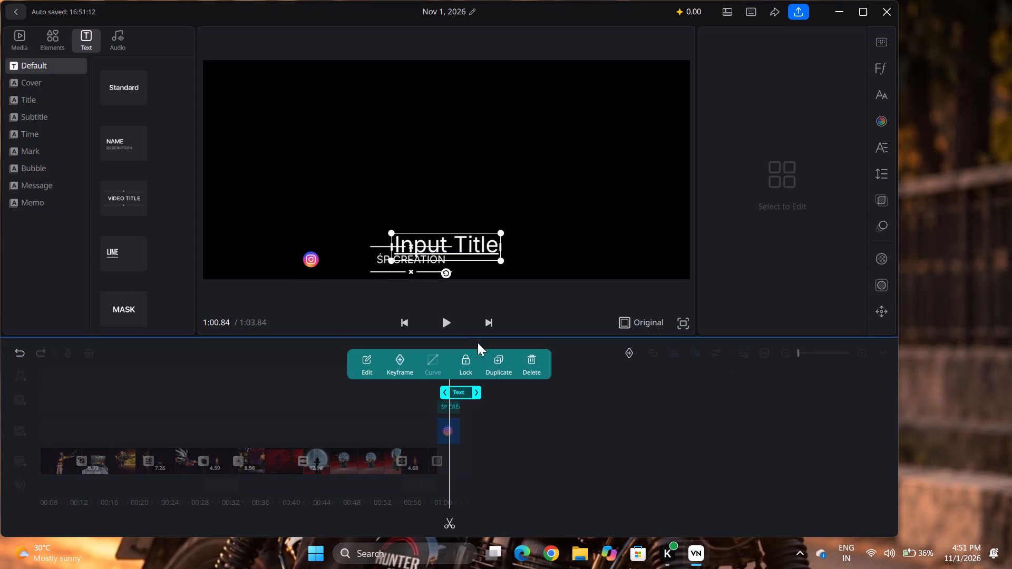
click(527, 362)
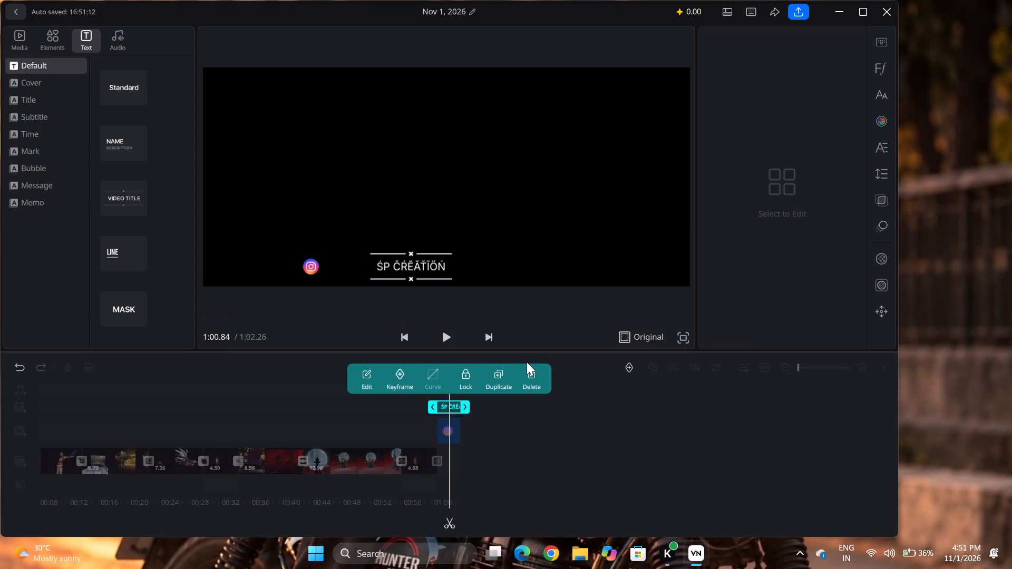
Scale the closing title text down further so it is about twice the Instagram icon's height or less.
click(427, 267)
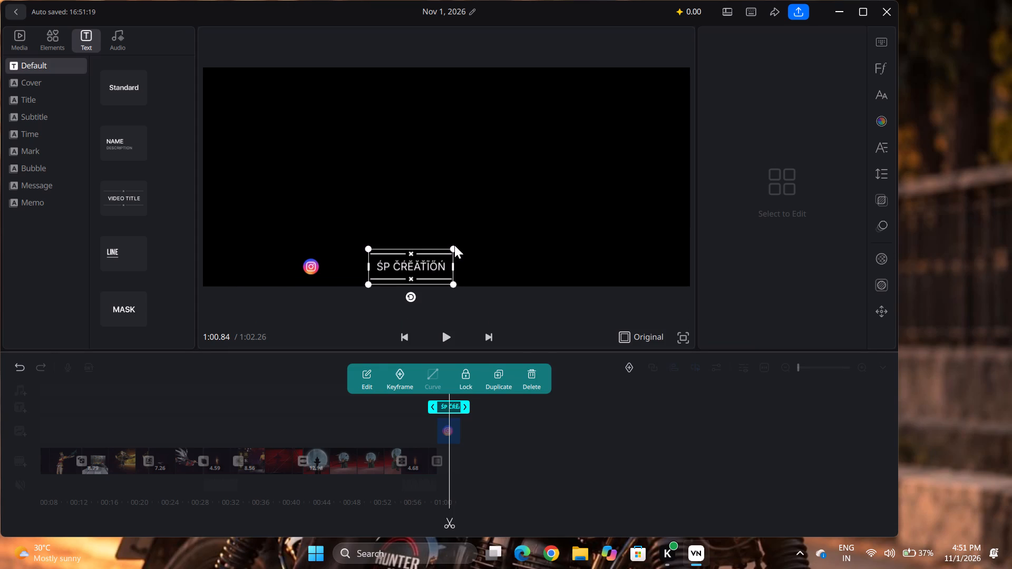
drag(453, 249, 439, 261)
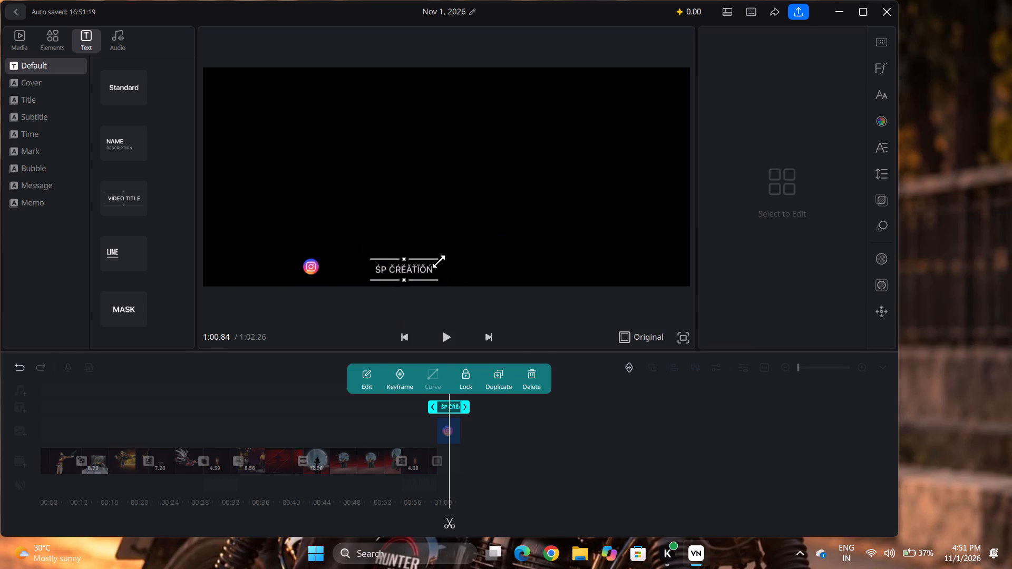
drag(439, 261, 430, 265)
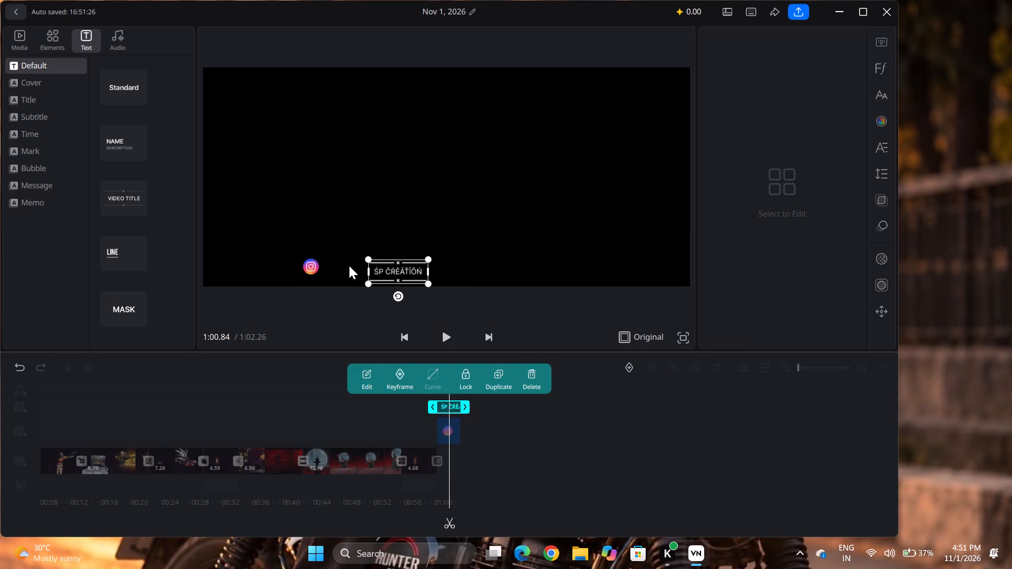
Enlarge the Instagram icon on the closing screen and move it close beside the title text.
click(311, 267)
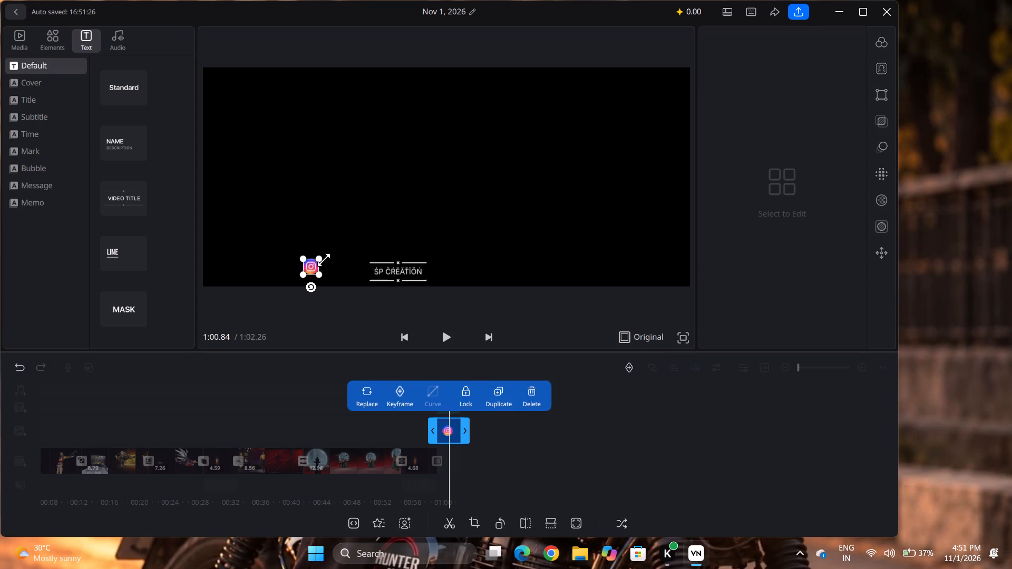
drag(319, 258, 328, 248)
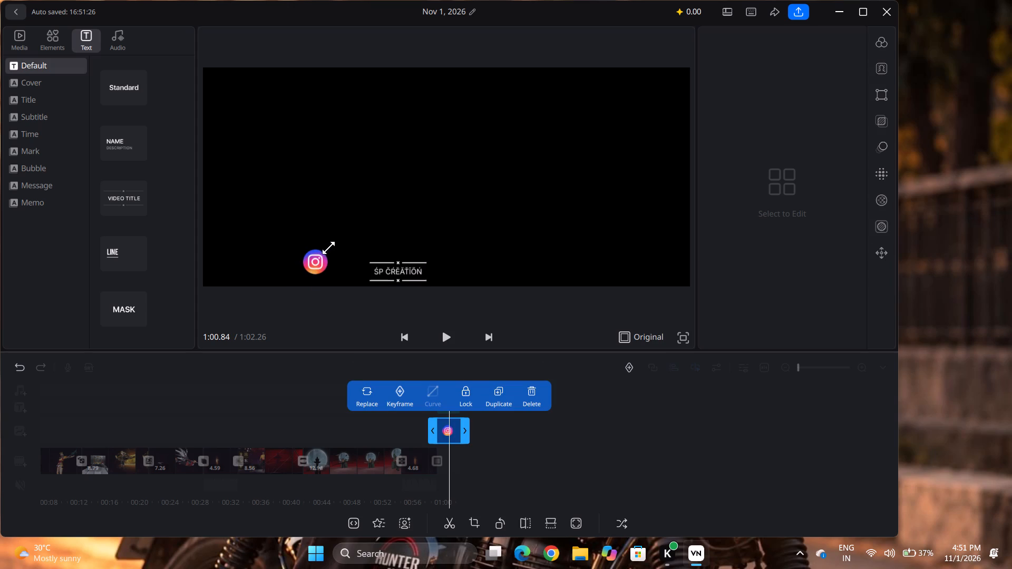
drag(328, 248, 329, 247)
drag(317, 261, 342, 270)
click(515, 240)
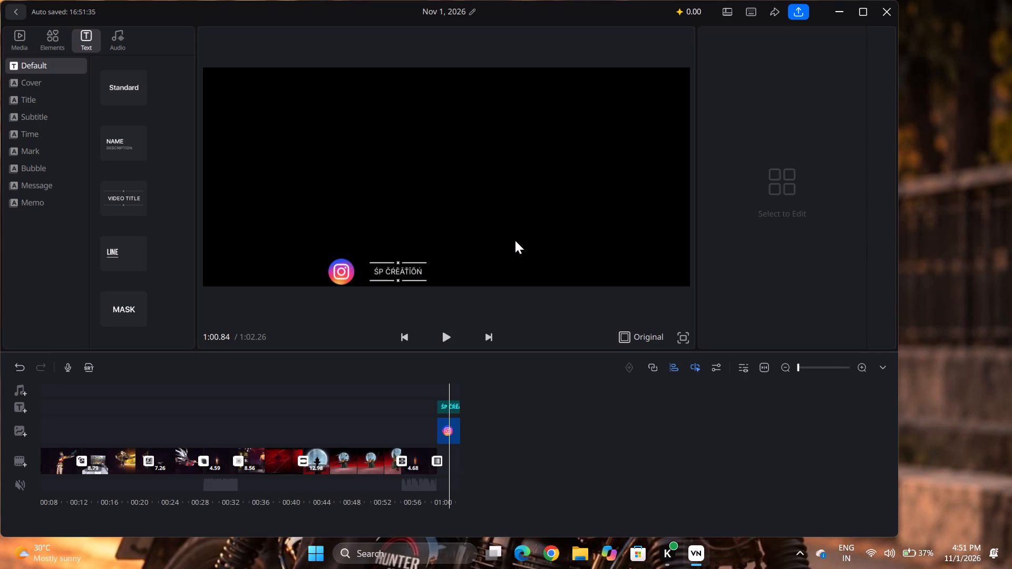
Delete the Instagram icon from the closing screen.
click(329, 266)
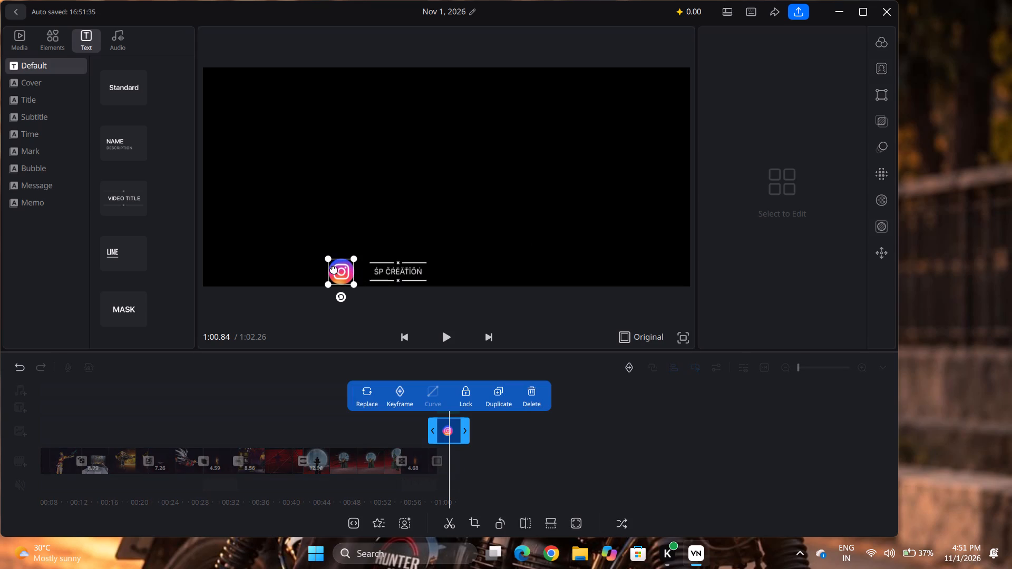
click(334, 269)
right_click(334, 269)
right_drag(334, 269, 329, 268)
click(536, 397)
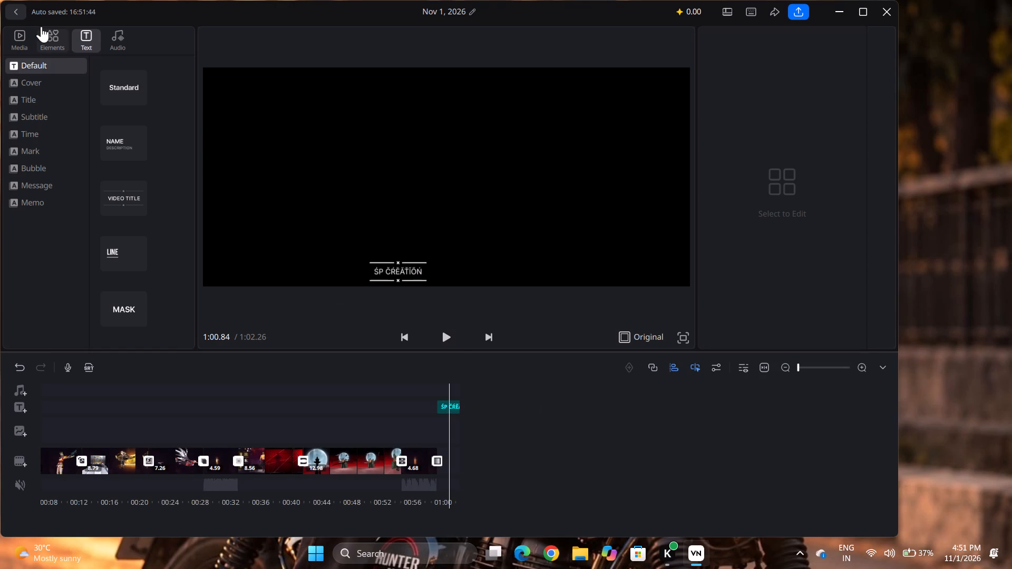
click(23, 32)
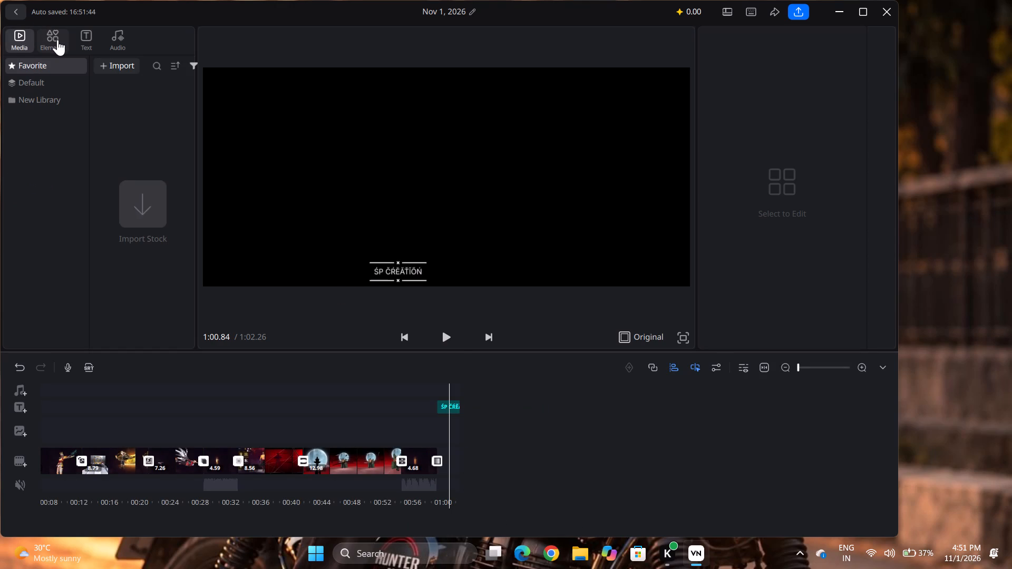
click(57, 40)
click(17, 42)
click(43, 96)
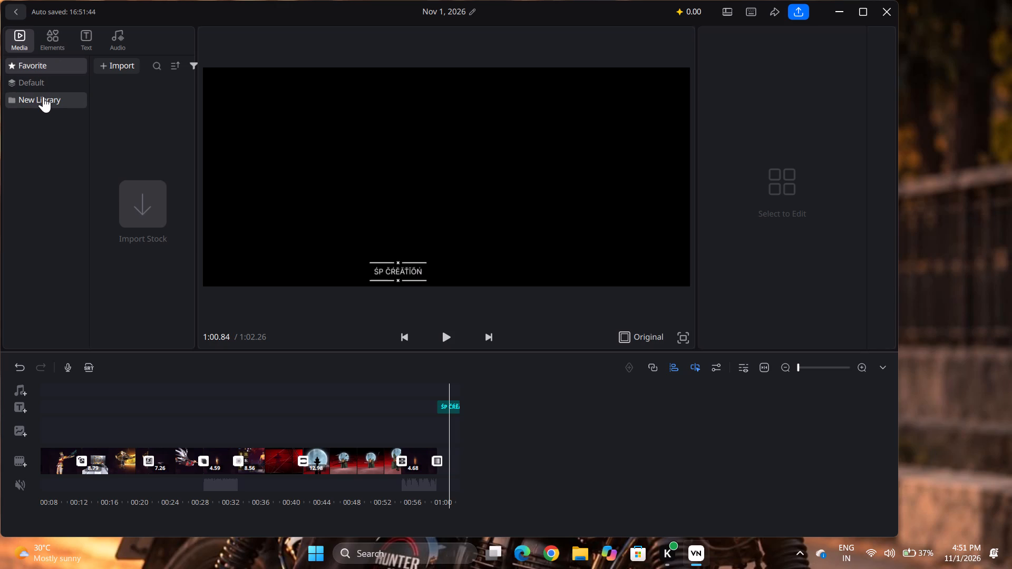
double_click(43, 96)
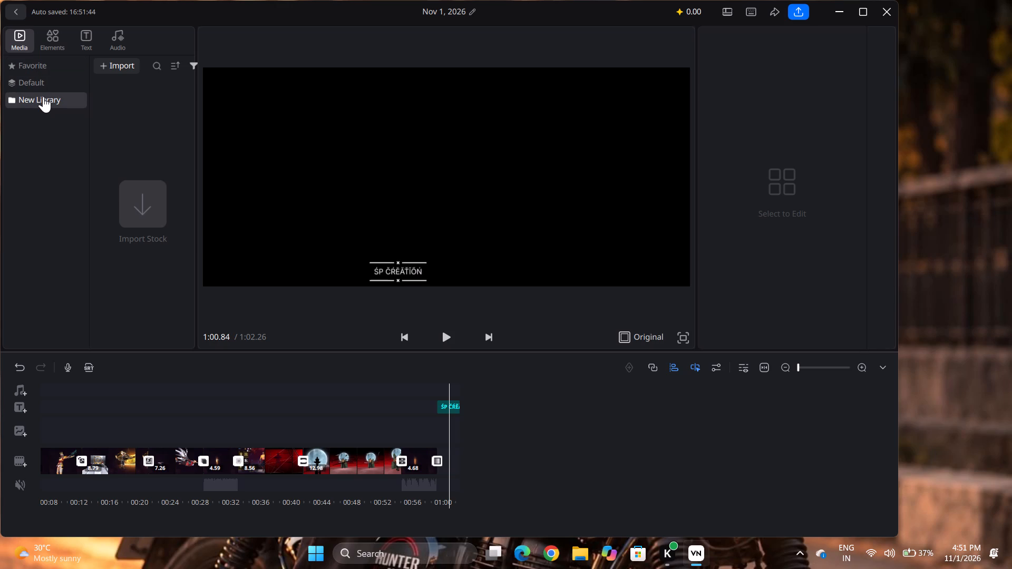
Search the elements library for "editor".
double_click(61, 41)
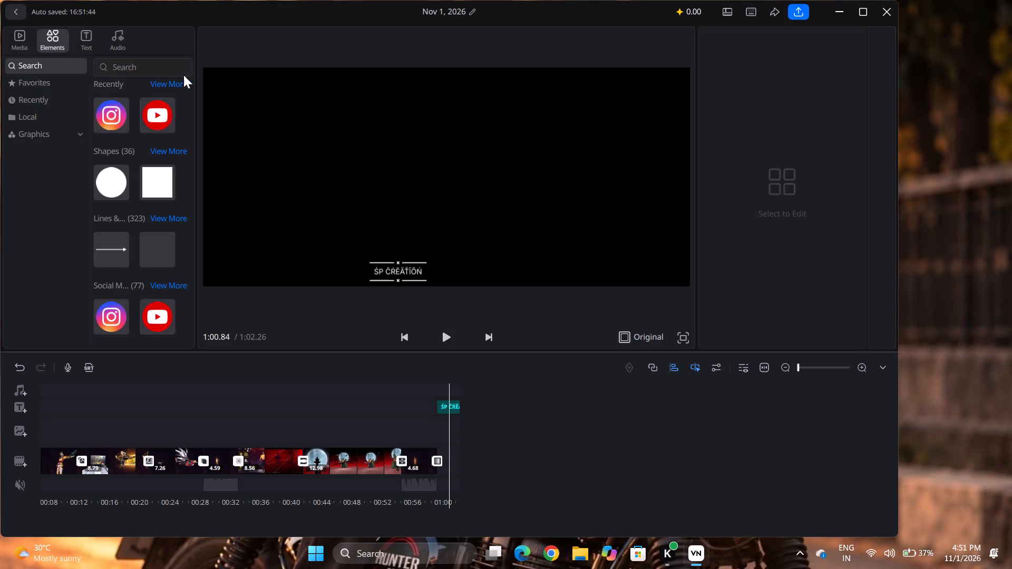
click(135, 67)
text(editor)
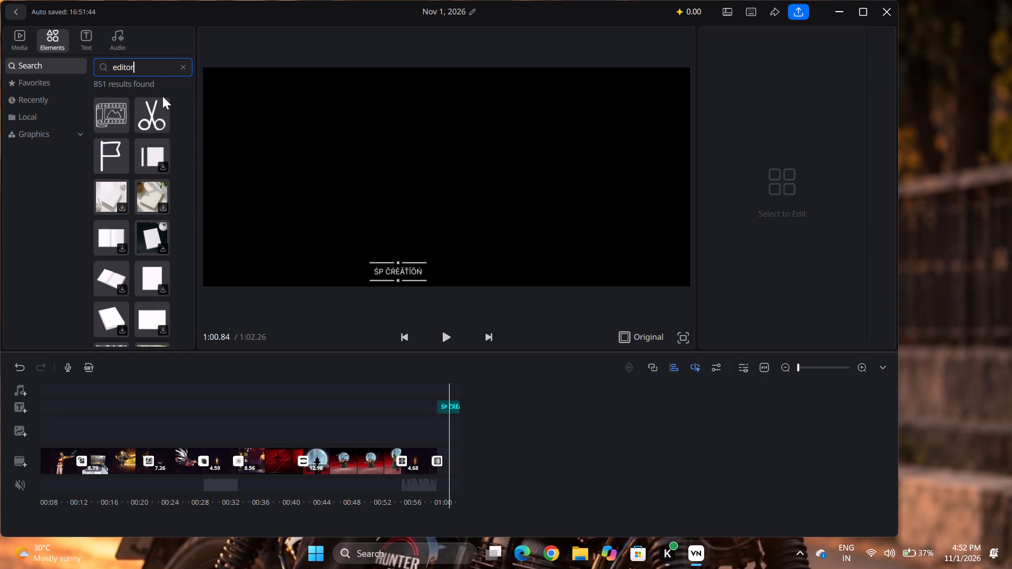
Add the film-strip picture sticker from the "editor" results, shrink it to the title's height and place it just left of the SP CREATION title.
click(108, 123)
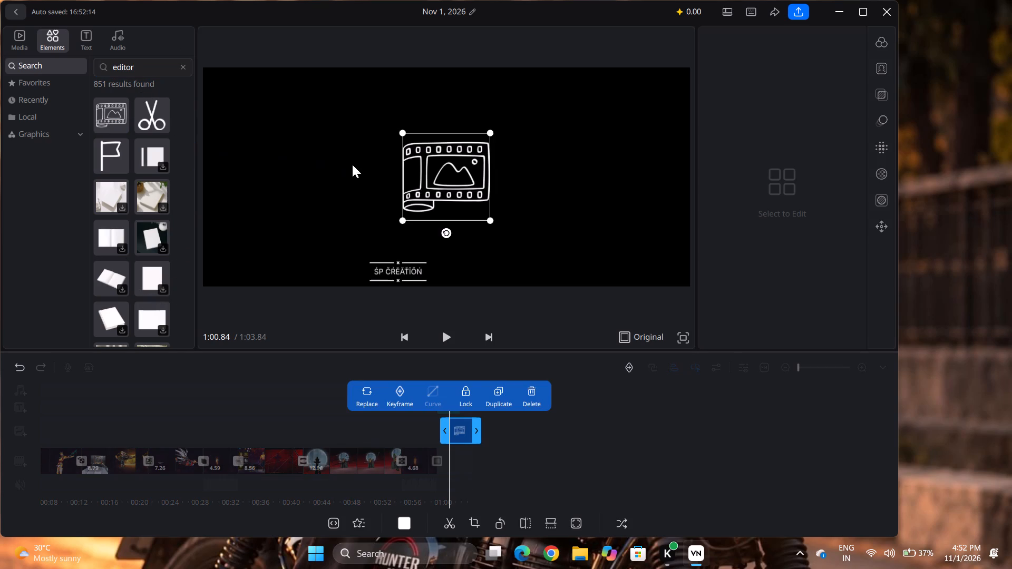
drag(491, 132, 433, 196)
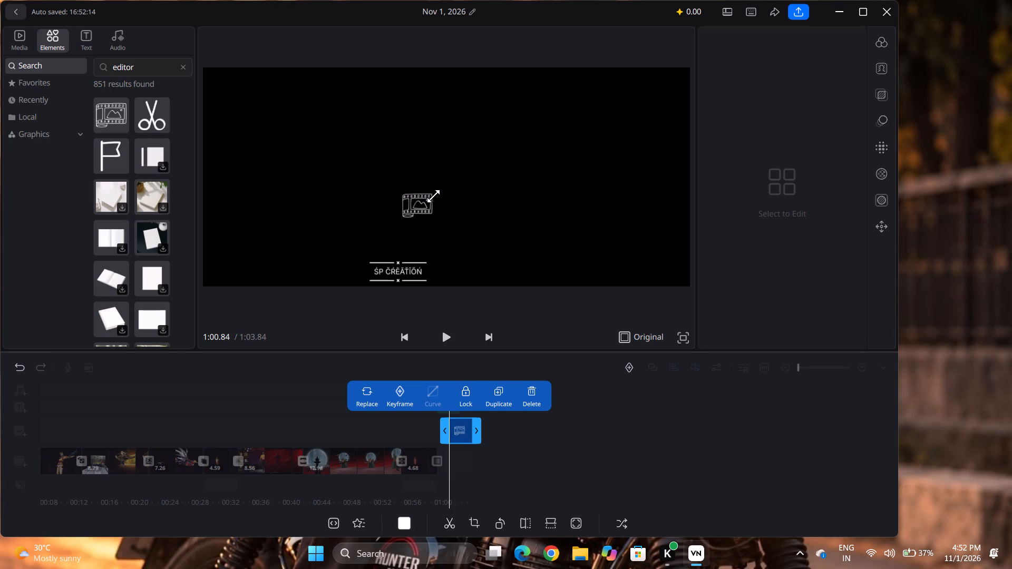
drag(433, 196, 427, 207)
drag(411, 211, 353, 272)
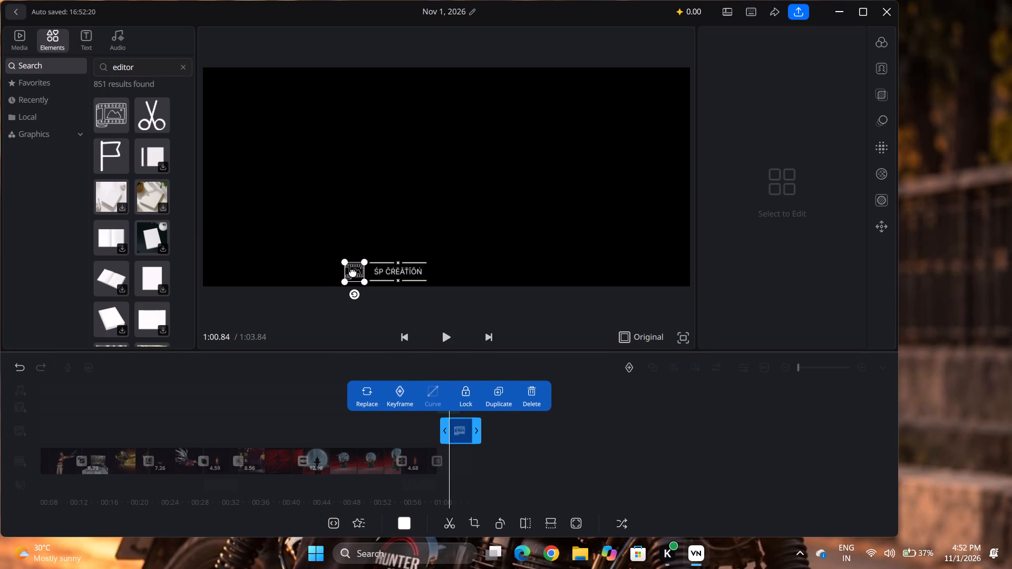
click(760, 452)
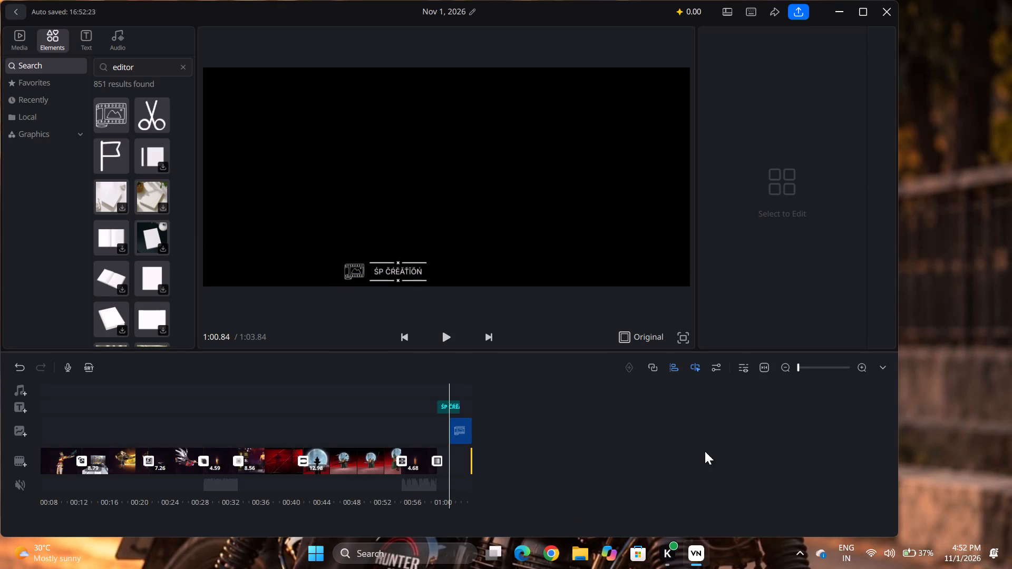
Move the film-strip sticker's clip from after the final clip to the very start of the timeline.
drag(455, 426, 428, 426)
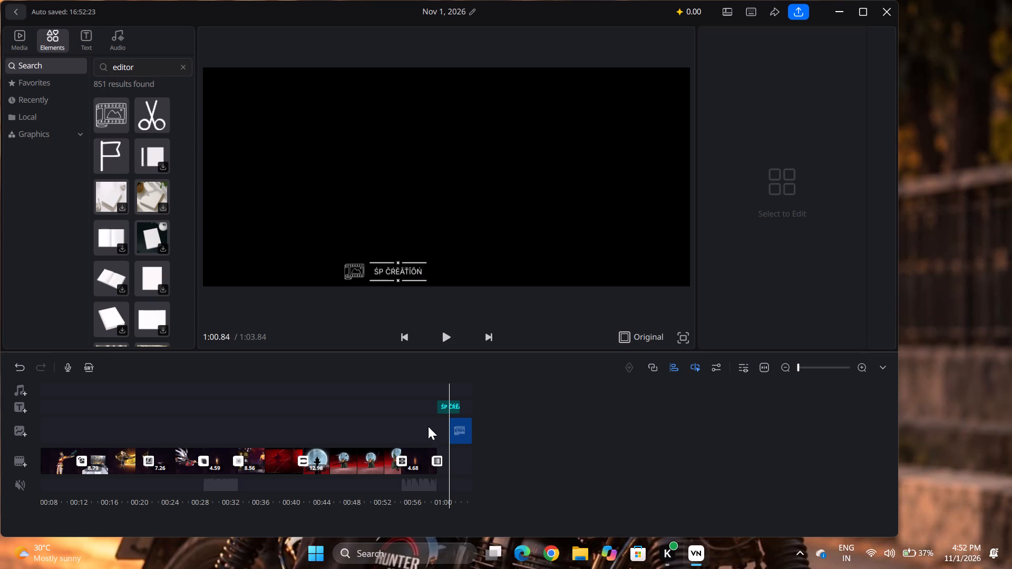
drag(428, 426, 354, 420)
click(434, 431)
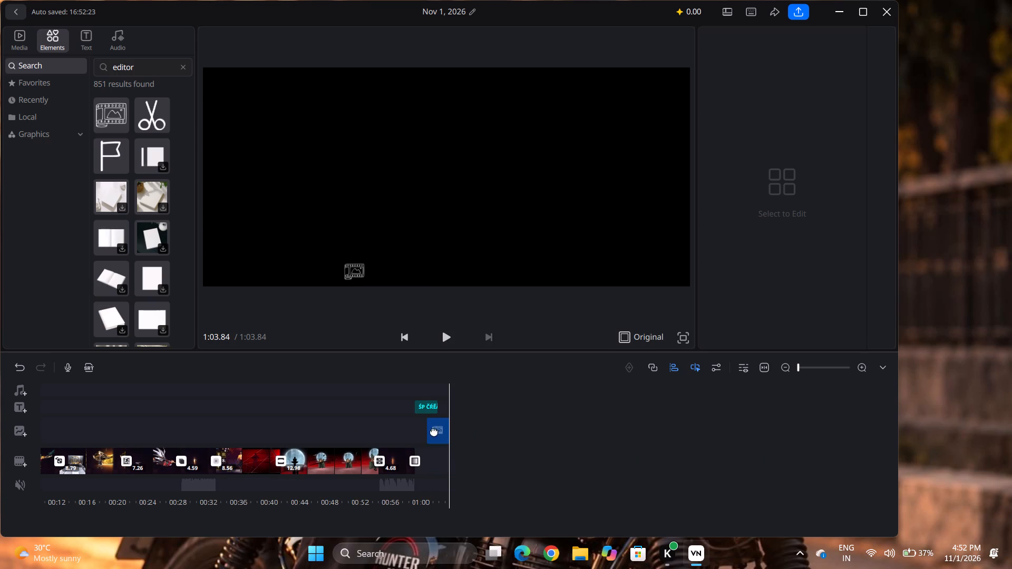
drag(447, 434, 380, 441)
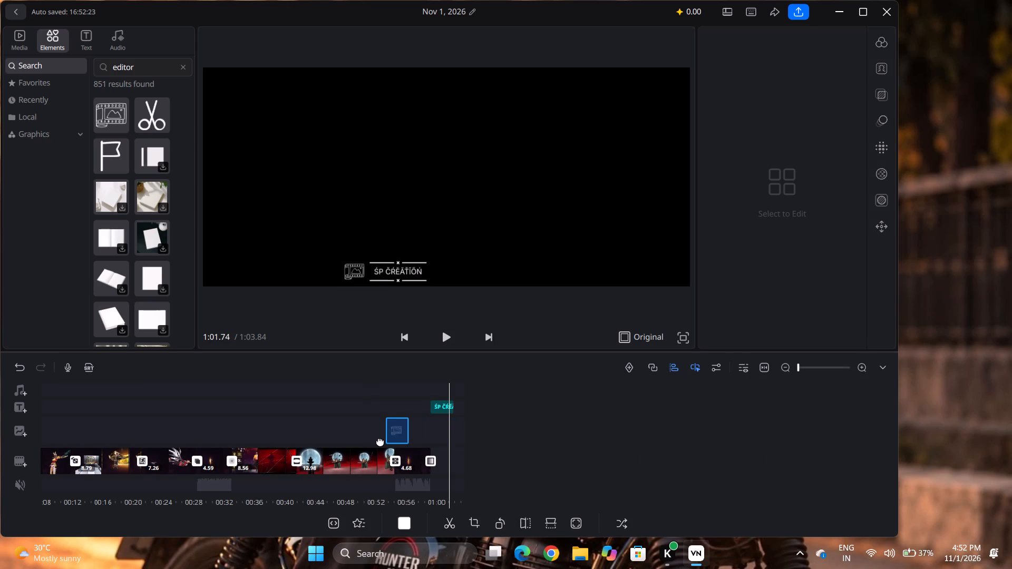
drag(380, 441, 26, 423)
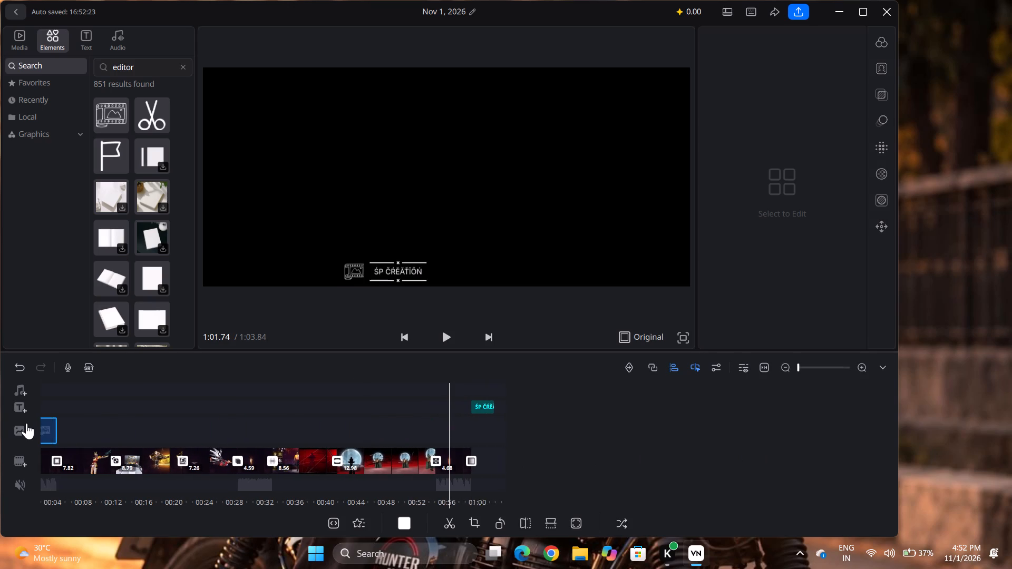
drag(26, 423, 14, 426)
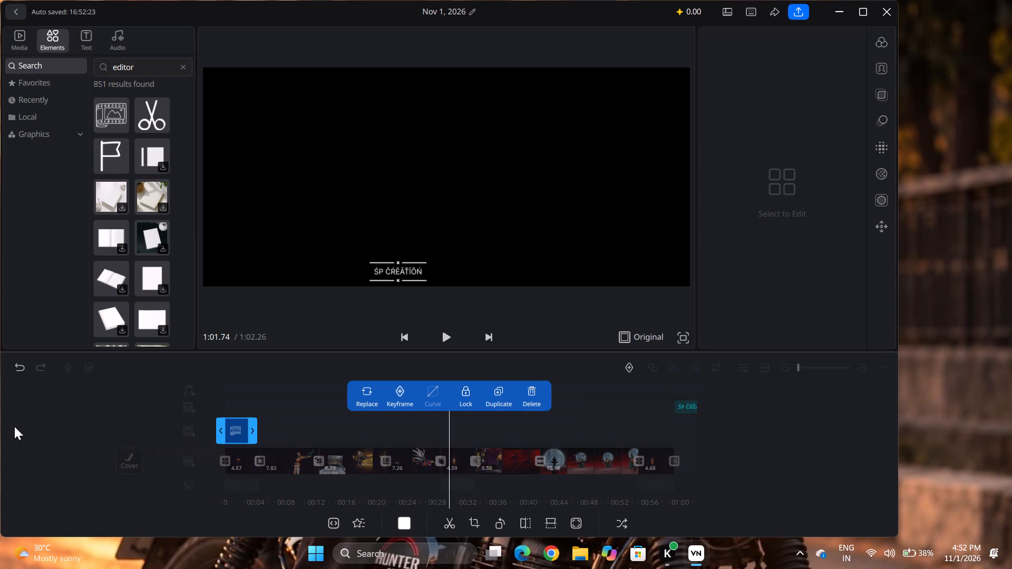
click(253, 428)
click(562, 443)
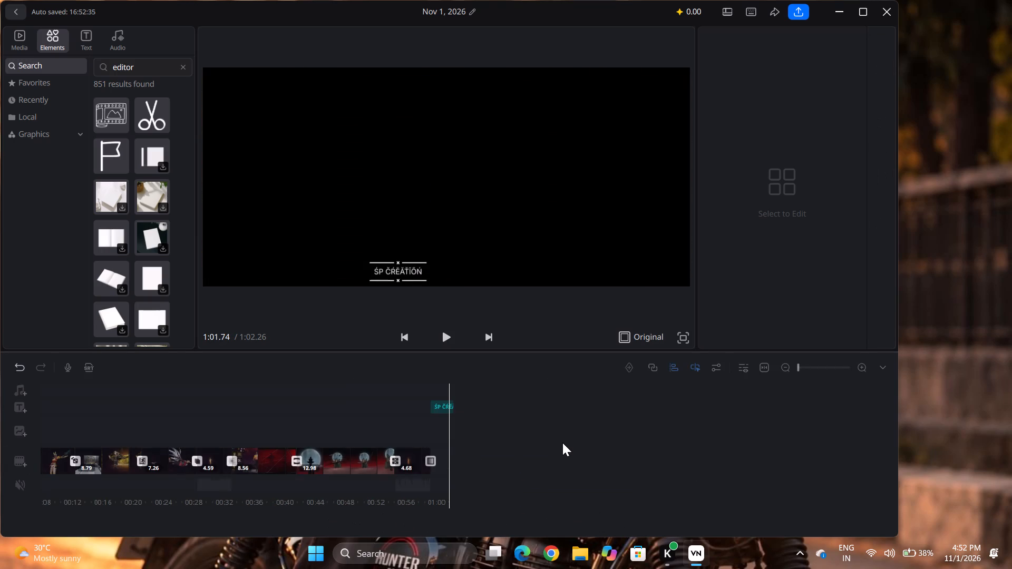
Move the SP CREATION title clip to the very start of the timeline, above the film-strip sticker.
click(440, 404)
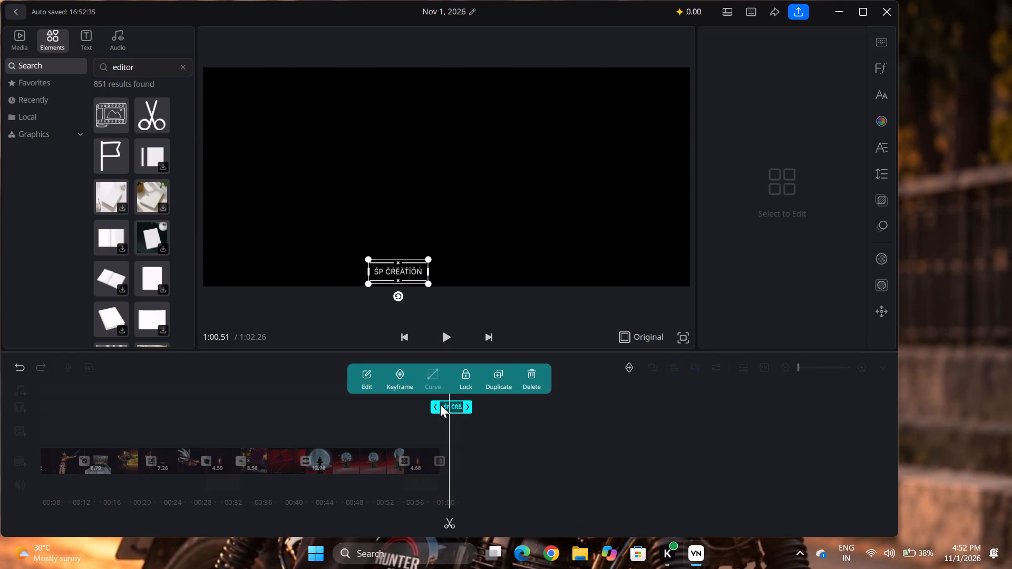
drag(446, 405, 369, 420)
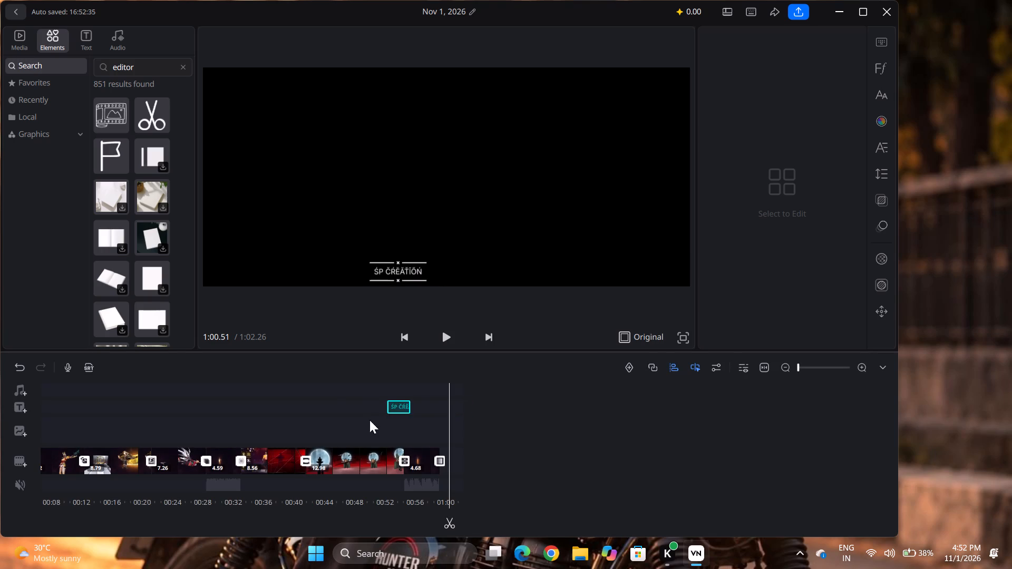
drag(369, 420, 0, 385)
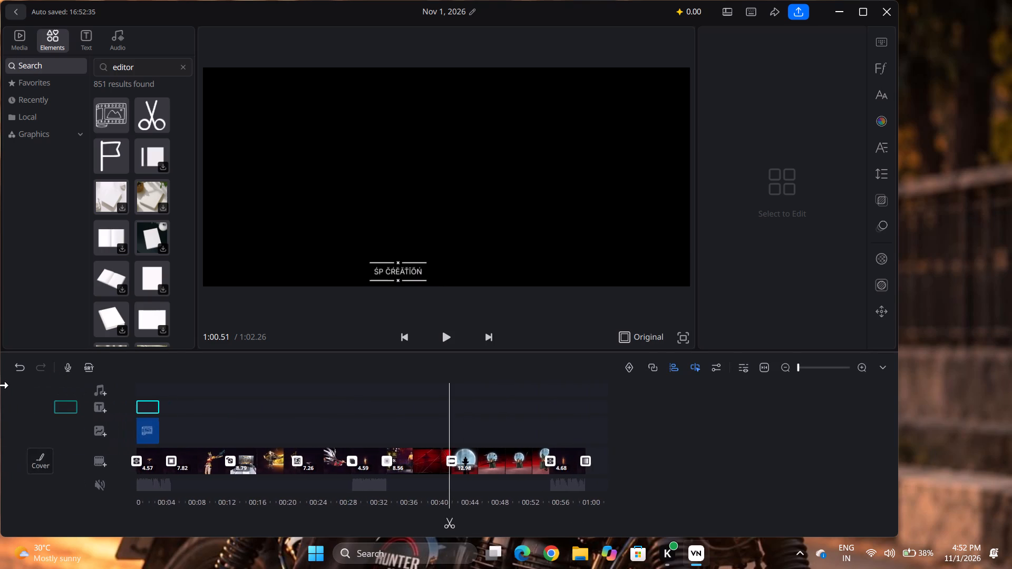
drag(0, 385, 162, 437)
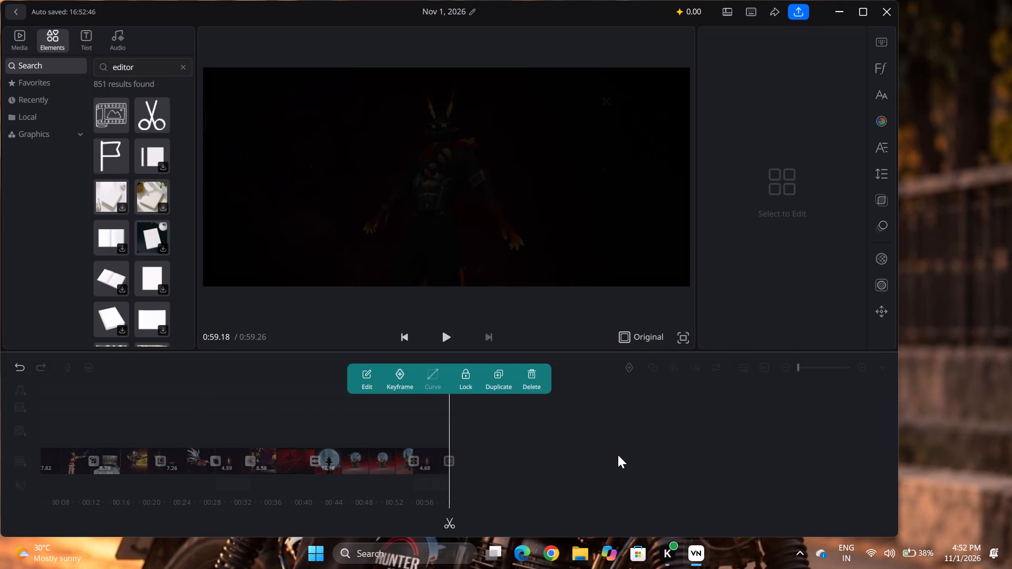
click(618, 455)
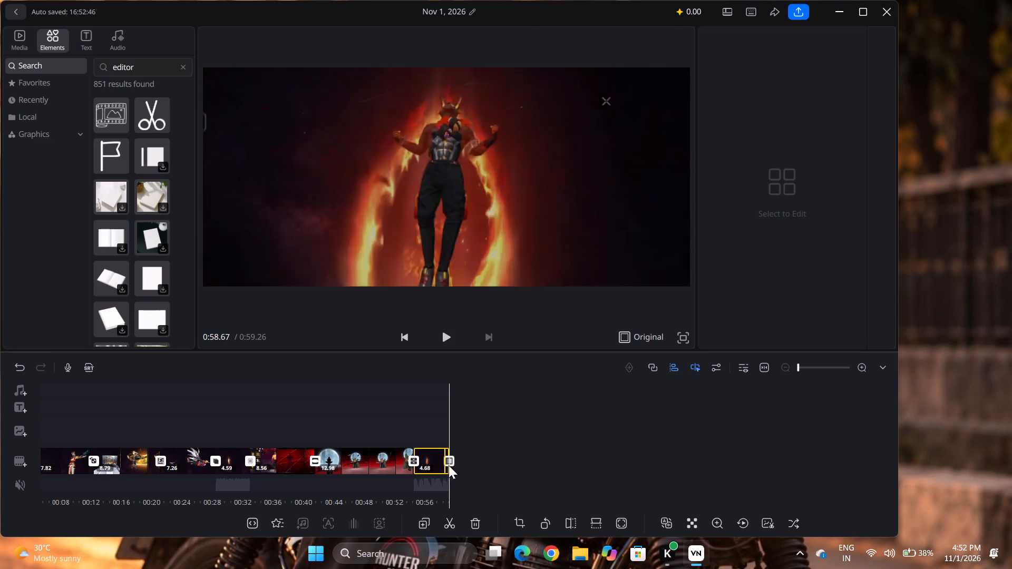
Extend the SP CREATION title from the start of the timeline to the end of the final video clip, 59.26 seconds long.
key(Left)
key(Left)
key(Left)
key(Left)
key(Left)
key(Left)
key(Left)
key(Left)
key(Left)
key(Left)
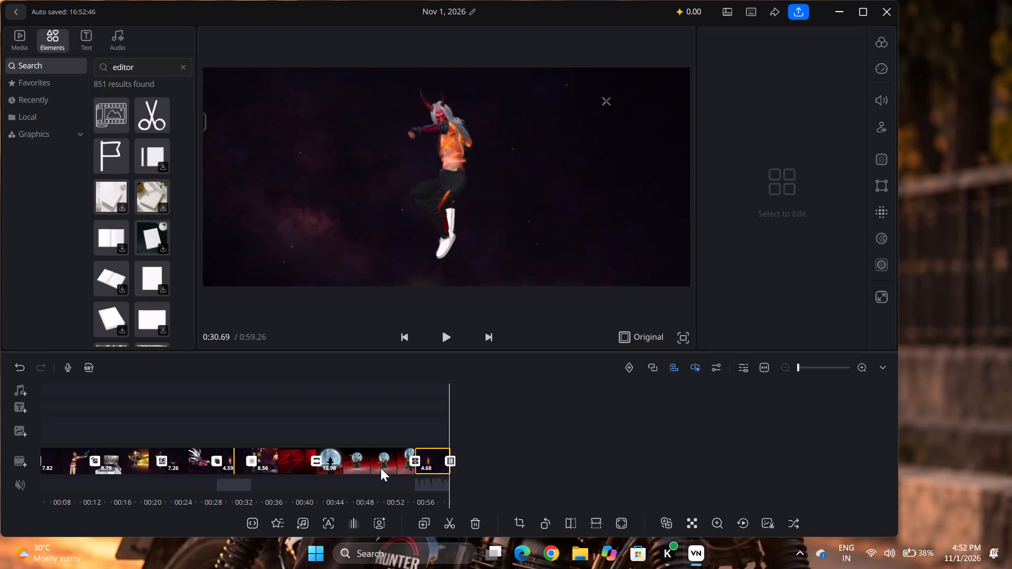
click(244, 419)
click(244, 419)
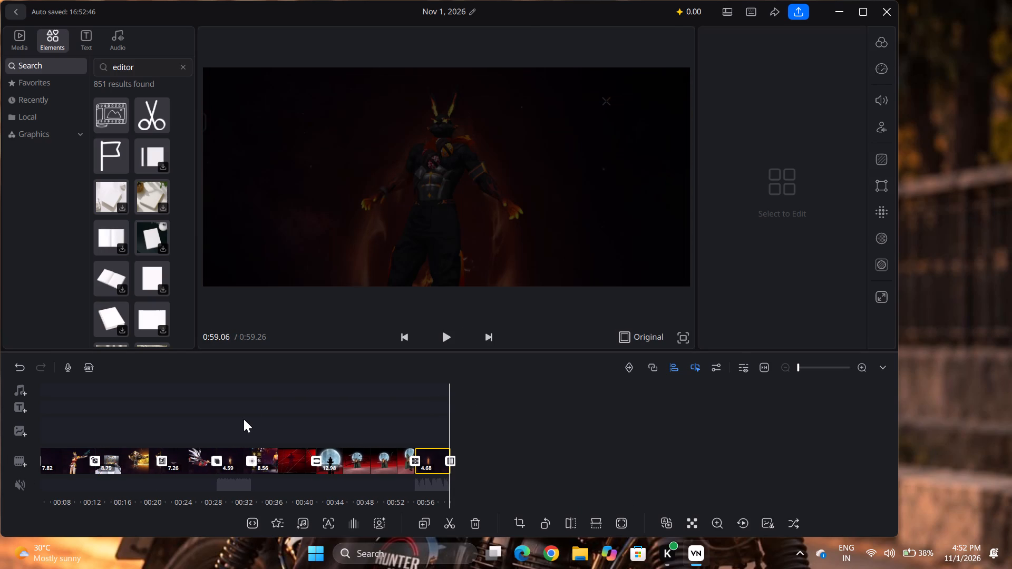
drag(244, 419, 609, 484)
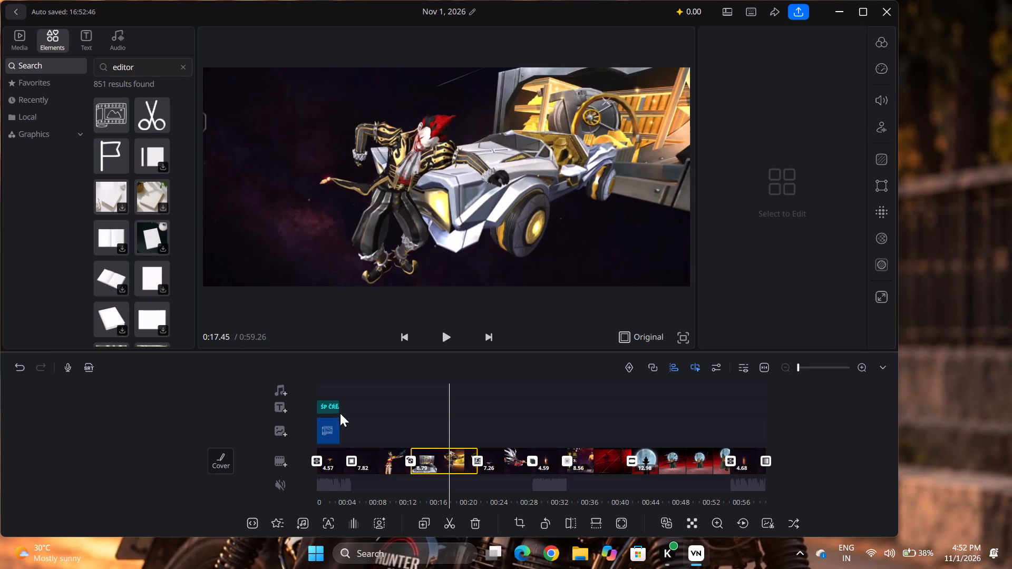
click(333, 406)
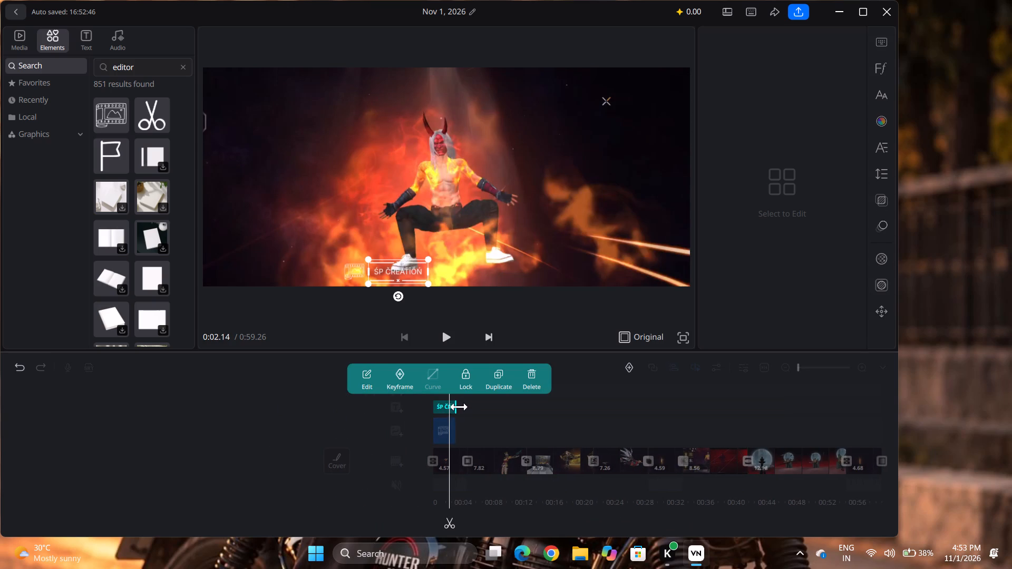
drag(459, 407, 721, 424)
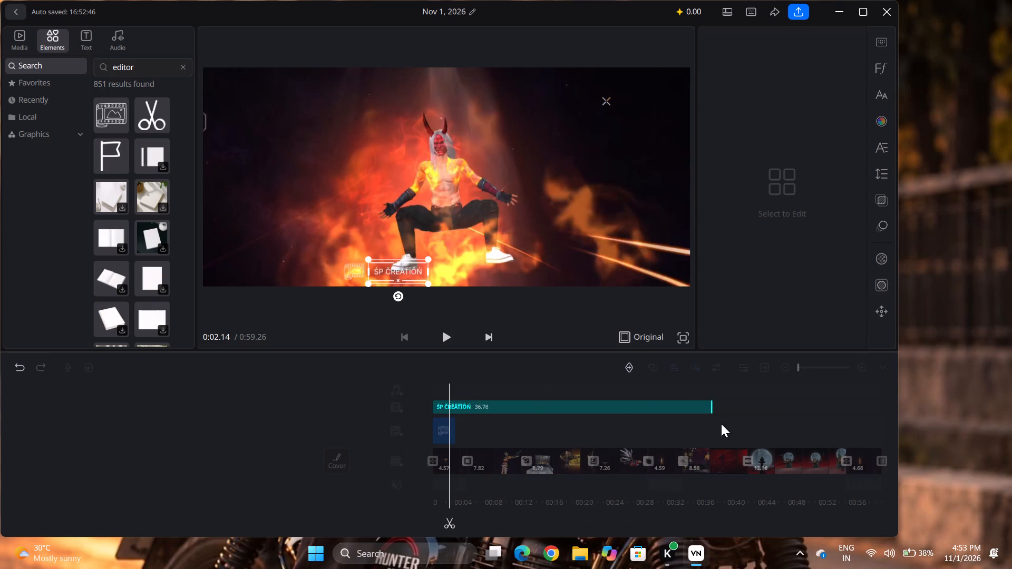
drag(721, 424, 717, 422)
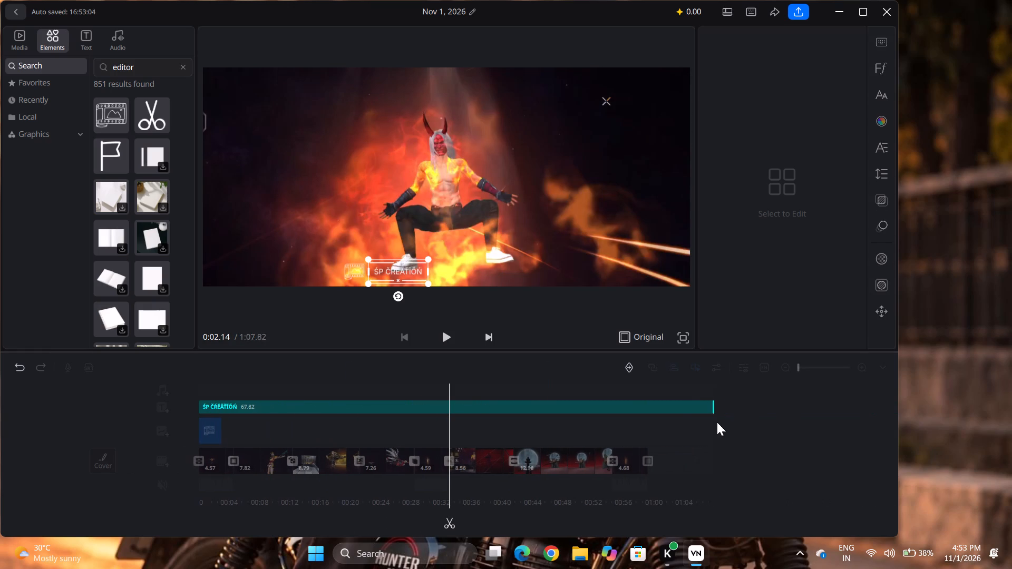
drag(717, 422, 649, 438)
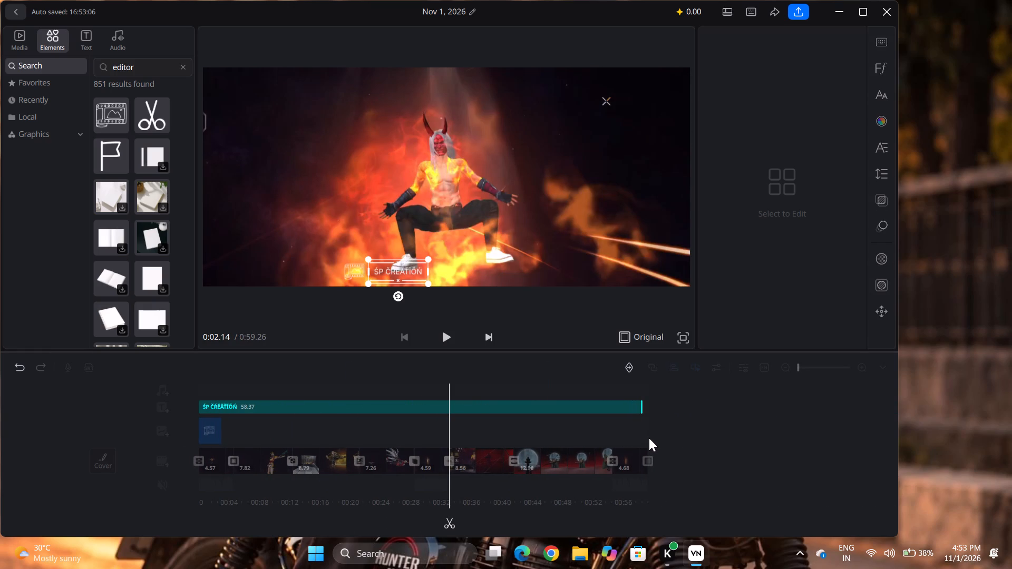
drag(649, 438, 654, 442)
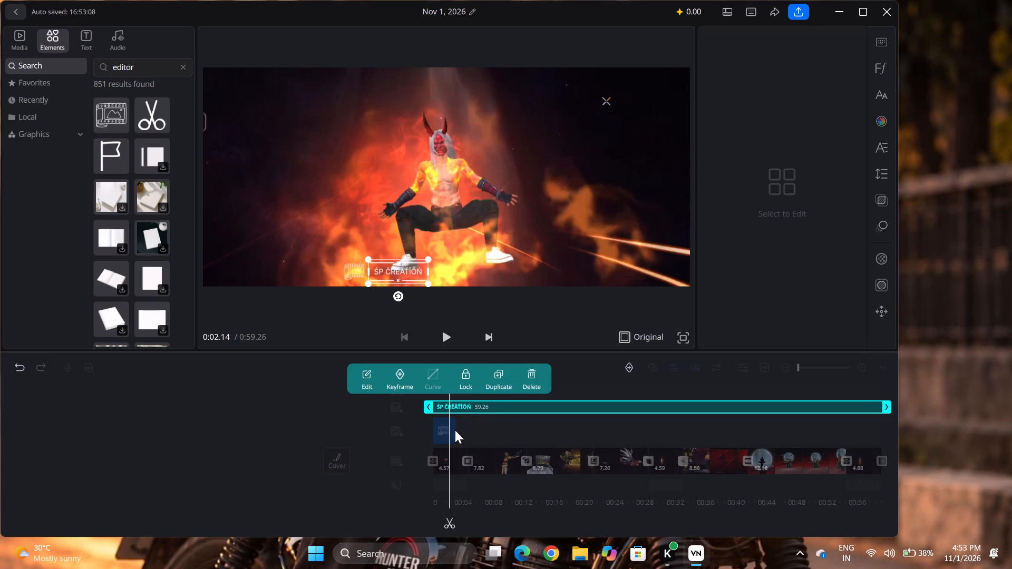
Extend the film-strip sticker's clip to the end of the final video clip, 59.26 seconds long.
click(449, 434)
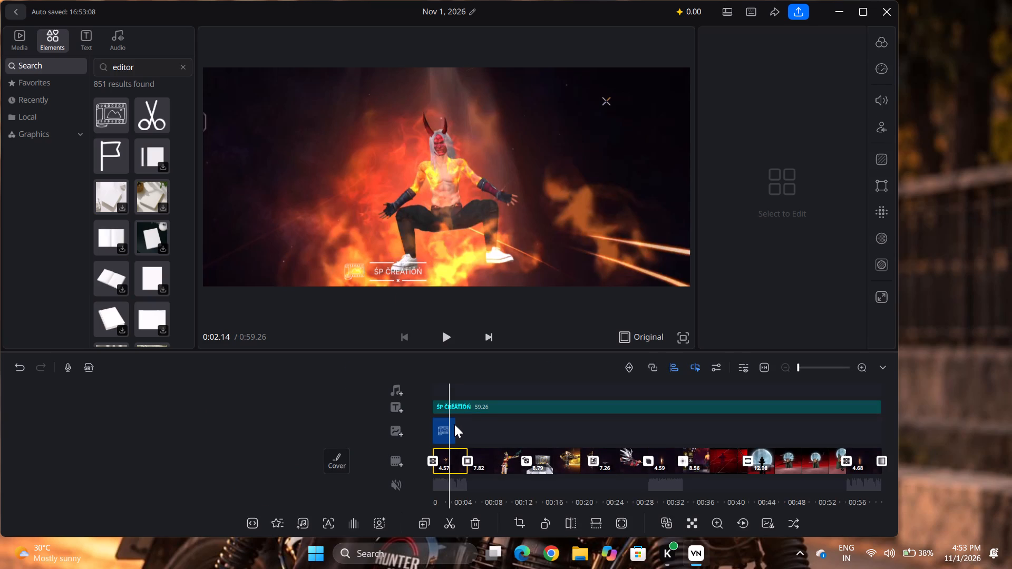
double_click(454, 424)
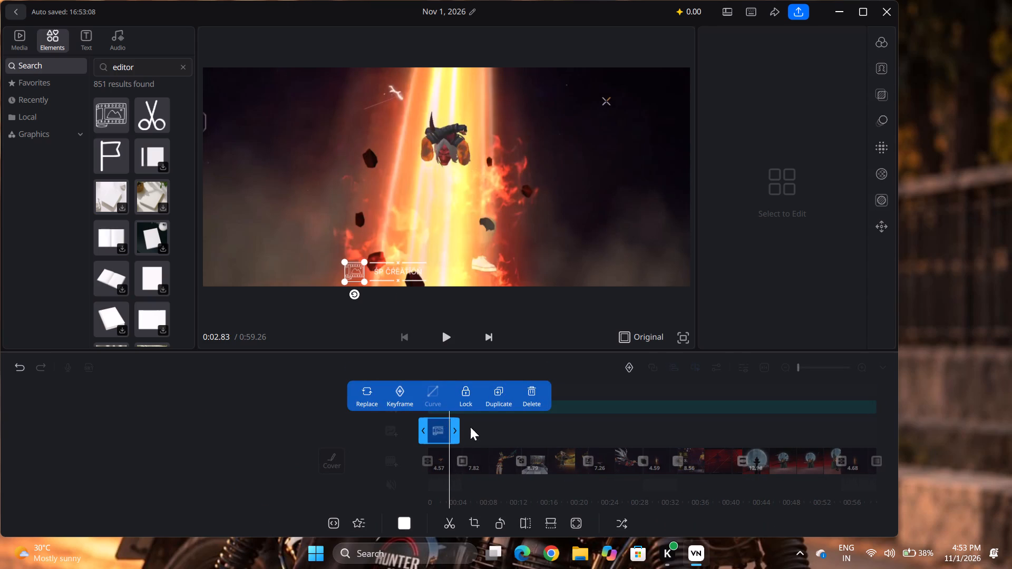
drag(457, 425, 810, 427)
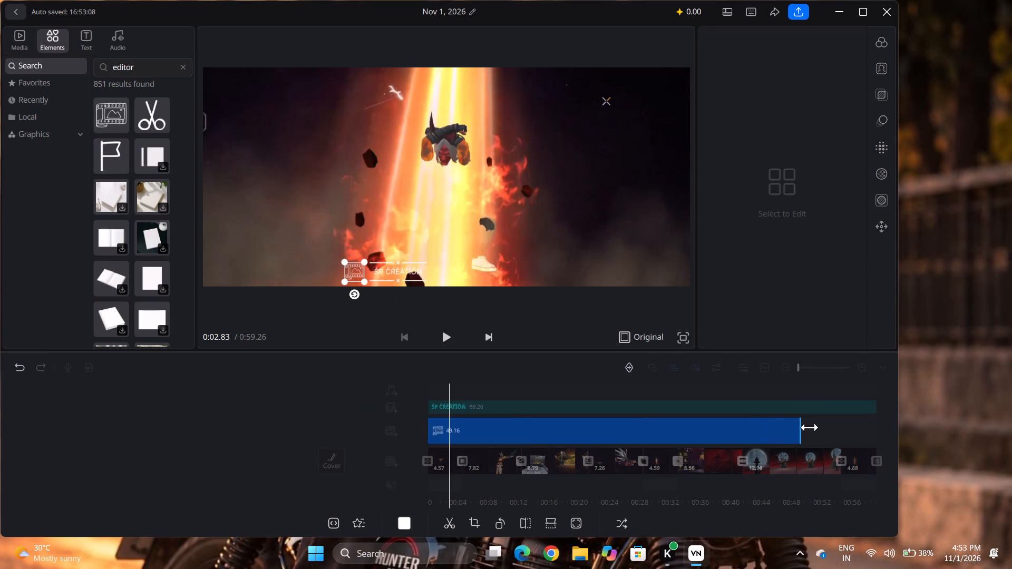
drag(810, 427, 884, 442)
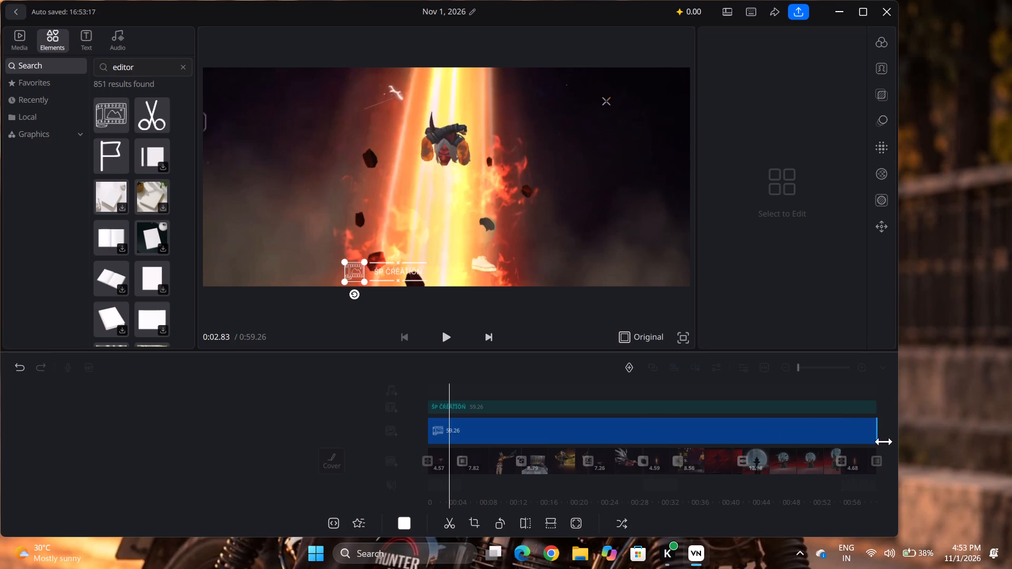
drag(884, 442, 883, 442)
Reposition the SP CREATION title closer to the bottom centre of the video frame.
click(401, 267)
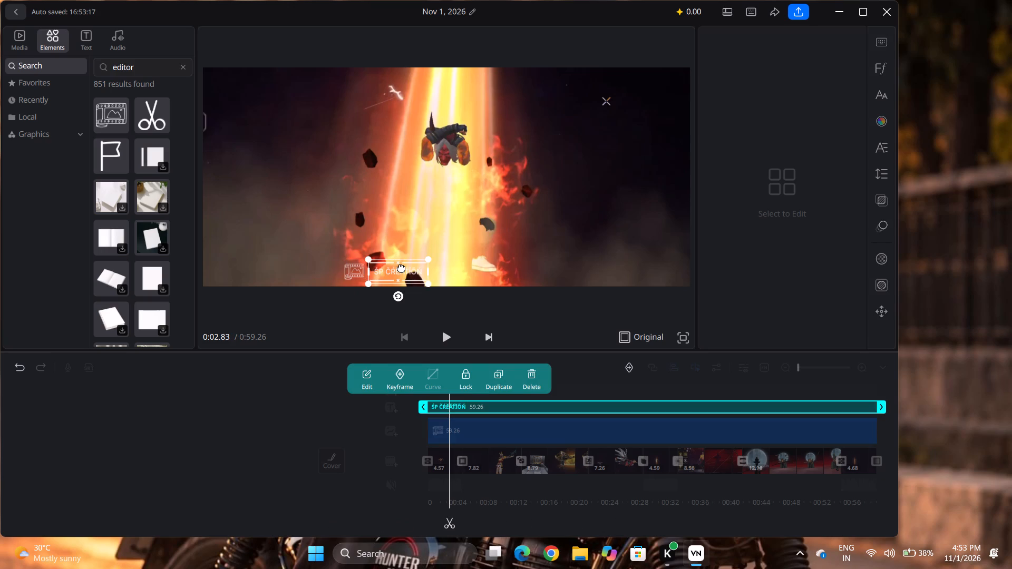
drag(401, 267, 433, 269)
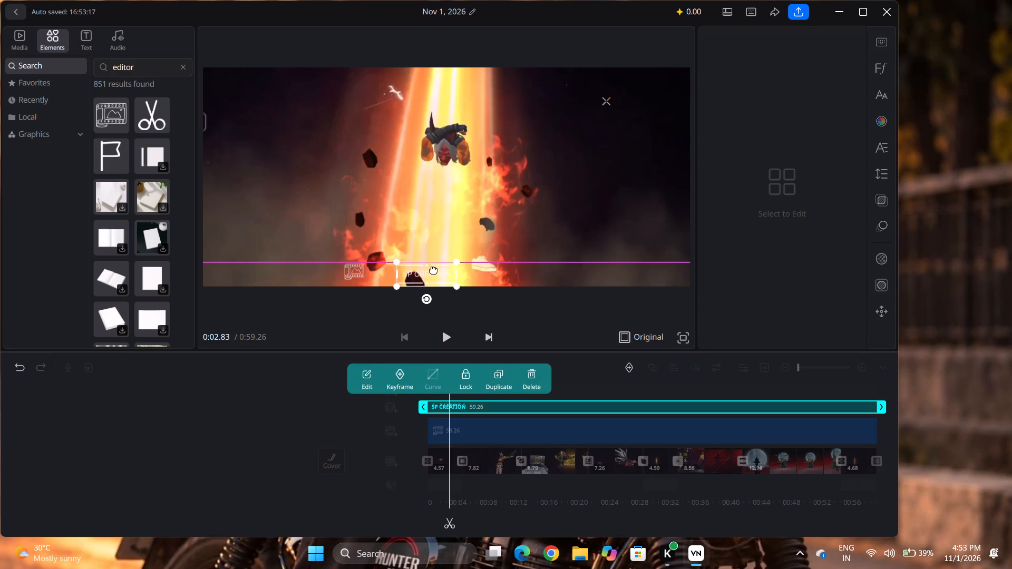
drag(433, 269, 440, 270)
Move the film-strip sticker over beside the repositioned SP CREATION title and align it vertically with the text.
click(357, 271)
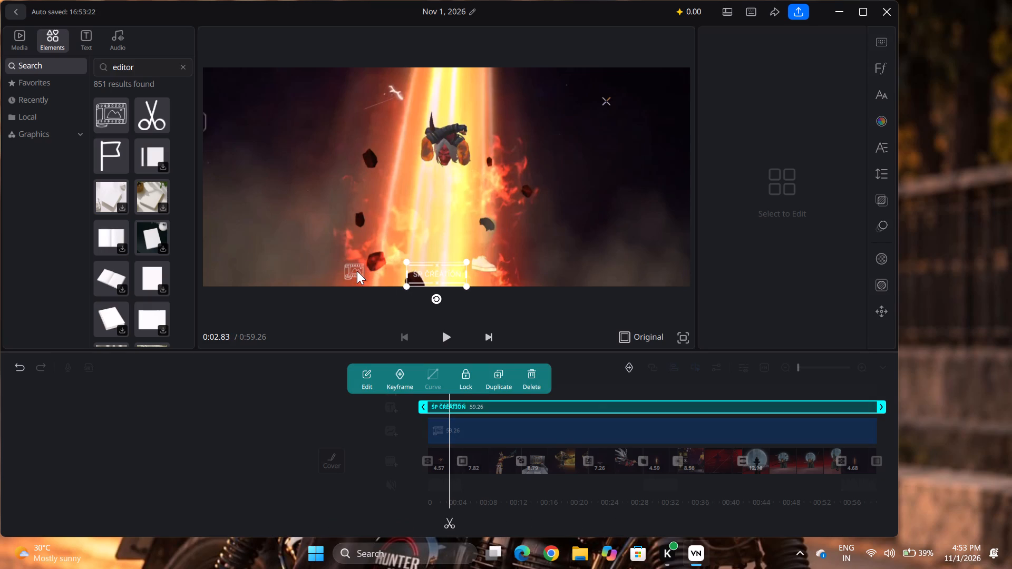
drag(357, 271, 394, 272)
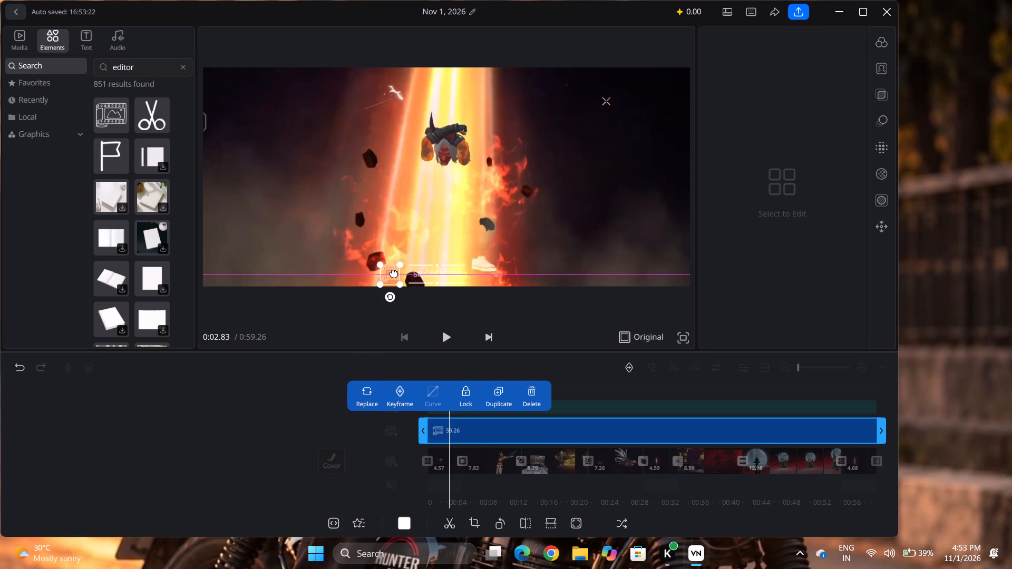
drag(394, 272, 399, 272)
click(799, 257)
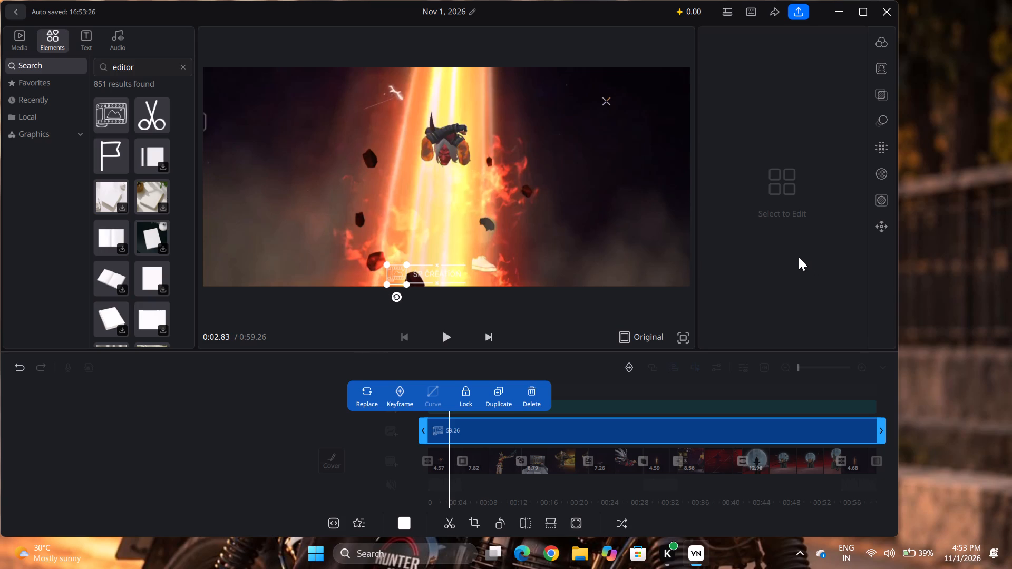
Play the edit and nudge the film-strip sticker slightly left to leave a gap before the SP CREATION title.
click(450, 333)
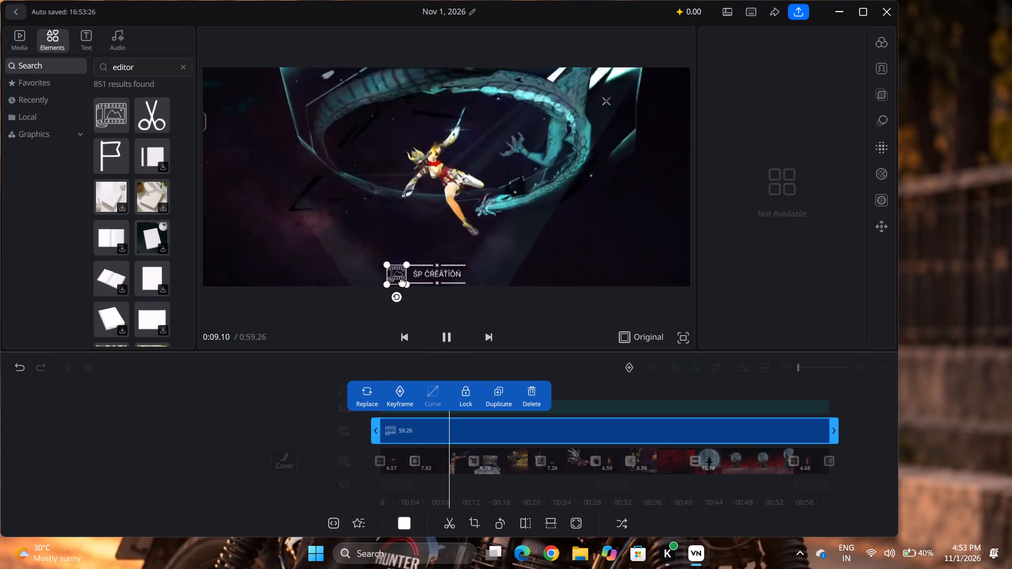
drag(400, 275, 392, 274)
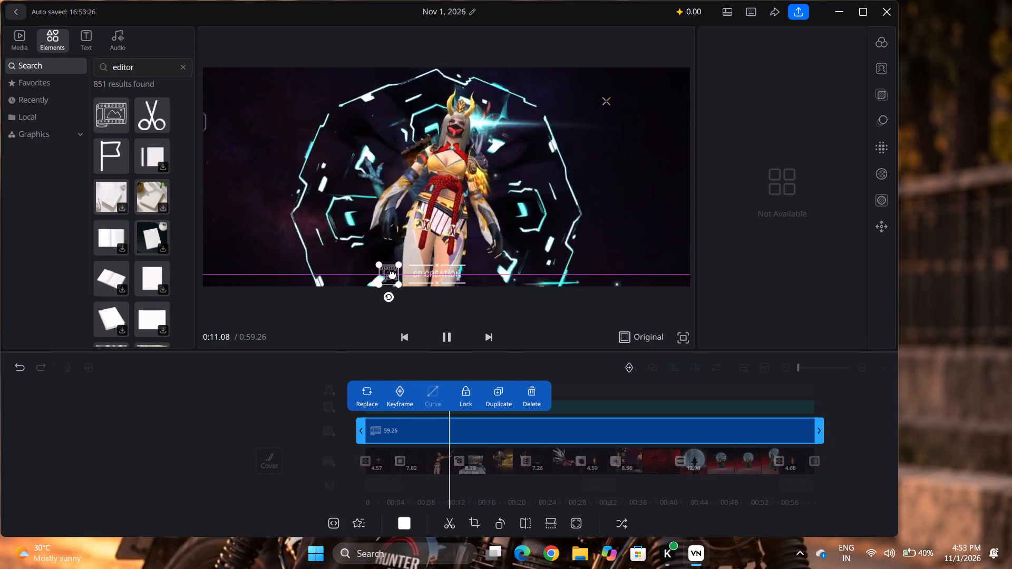
drag(392, 274, 394, 274)
click(751, 279)
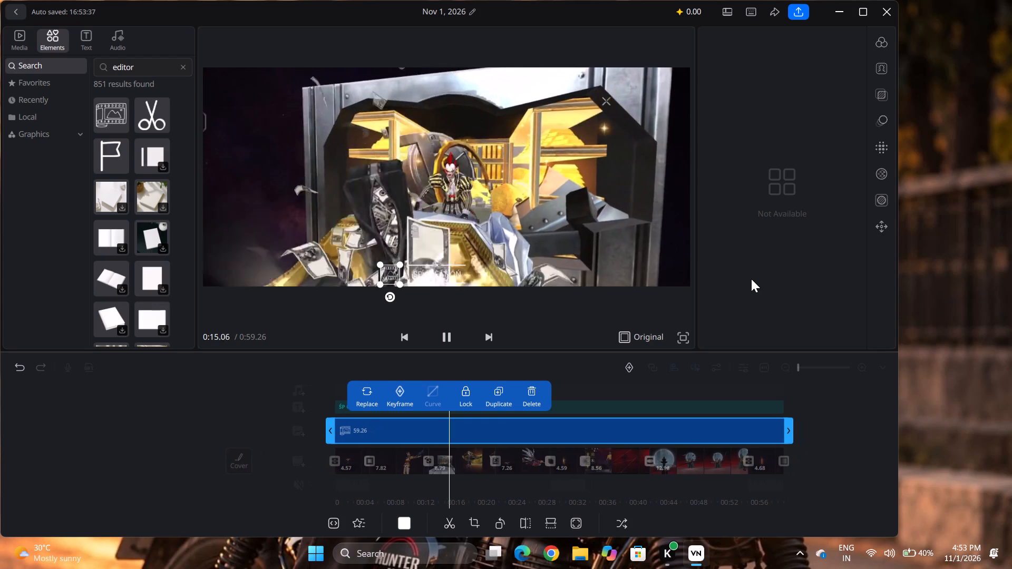
double_click(751, 279)
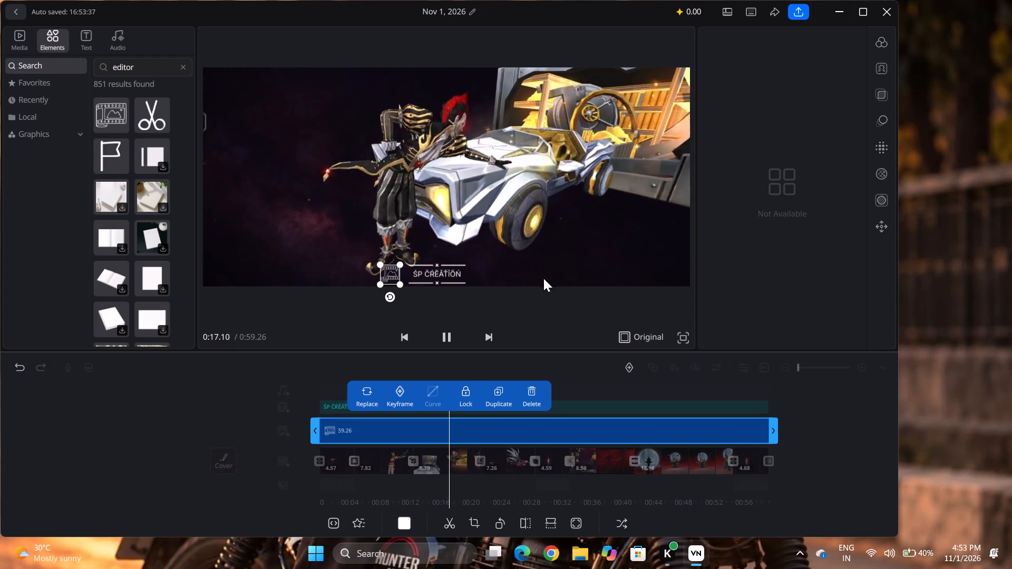
Lock the 8.79-second video clip.
click(547, 264)
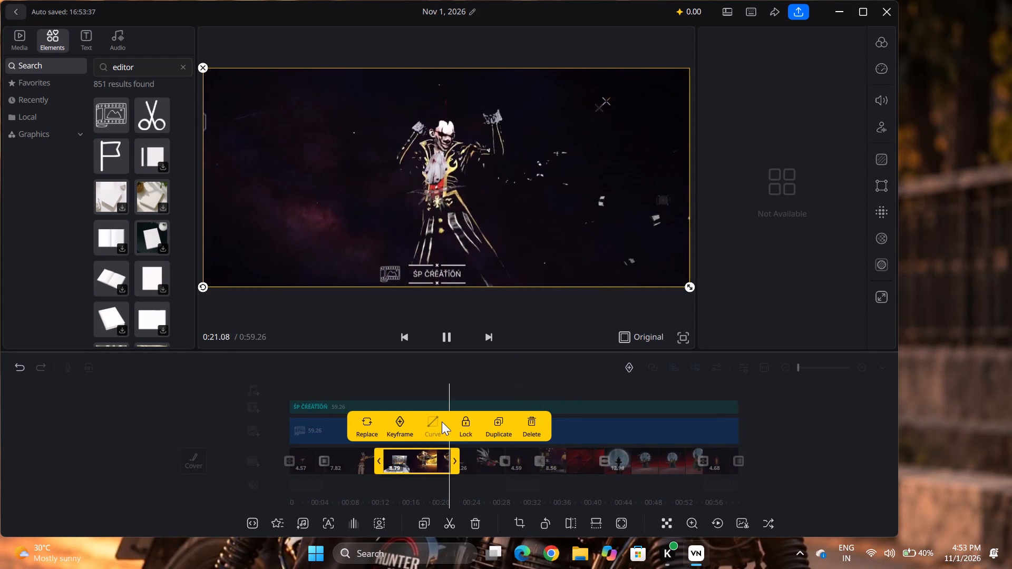
click(469, 422)
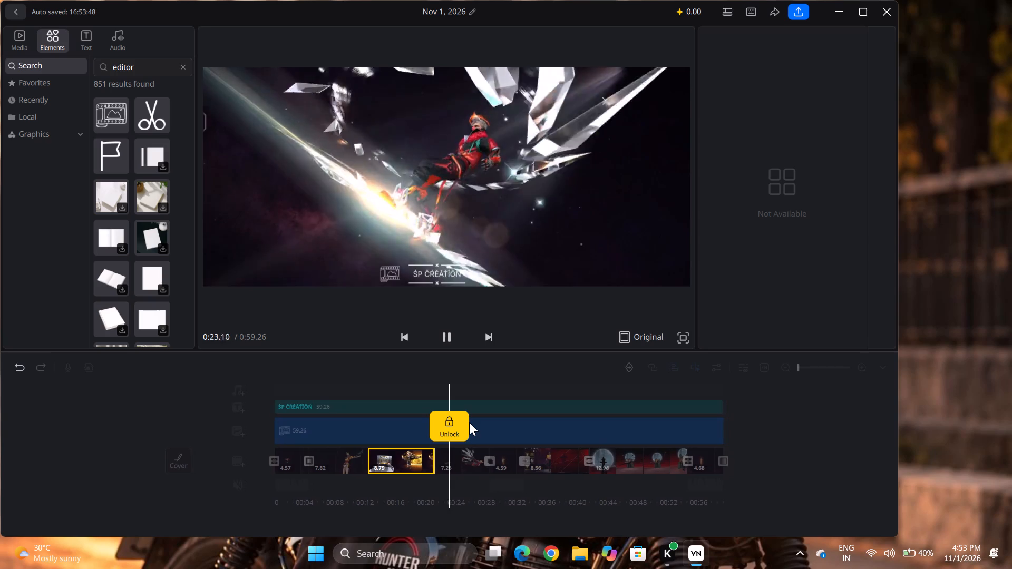
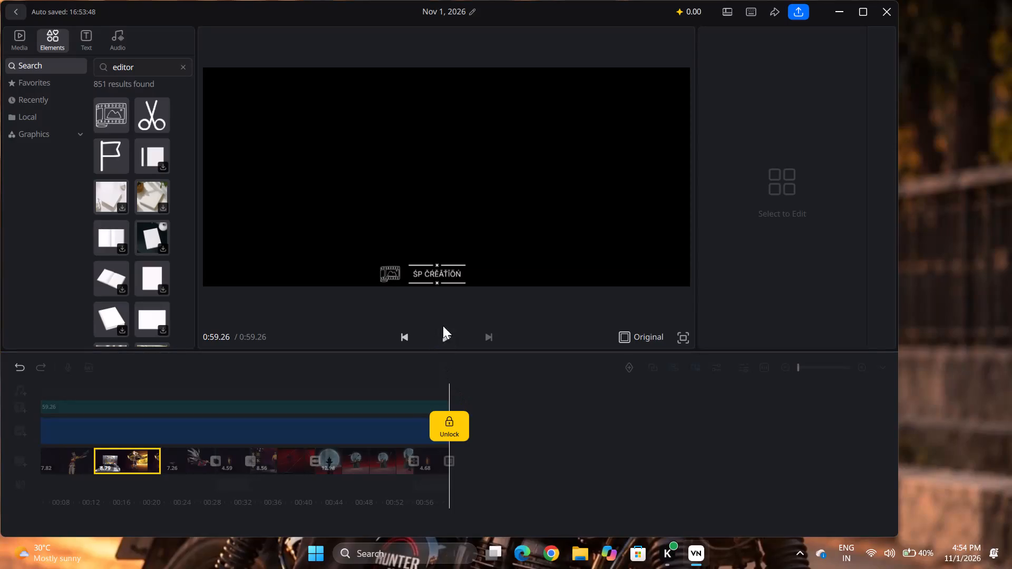
Play the assembled edit from the beginning to review the clips, transitions and SP CREATION watermark.
click(443, 326)
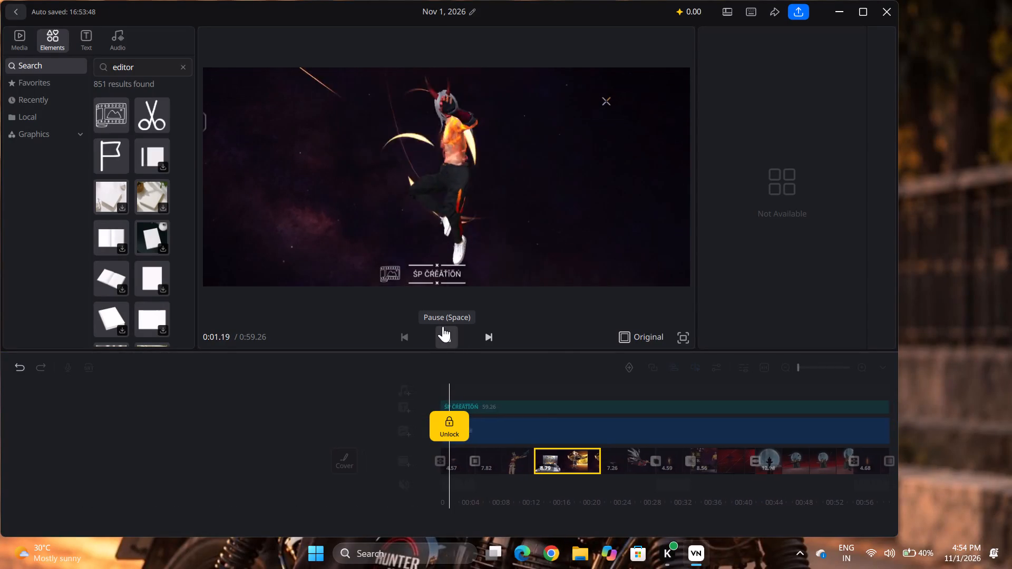
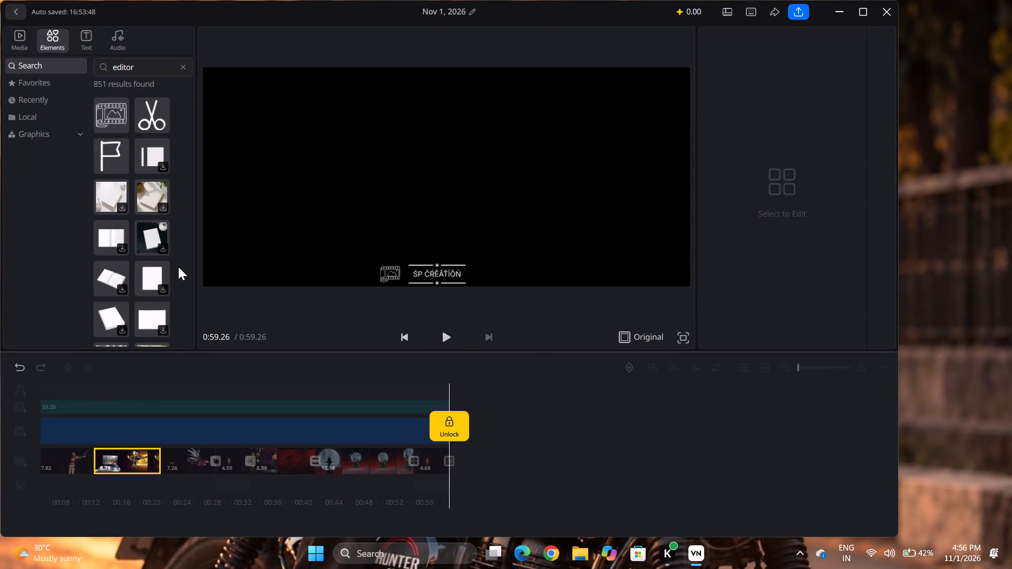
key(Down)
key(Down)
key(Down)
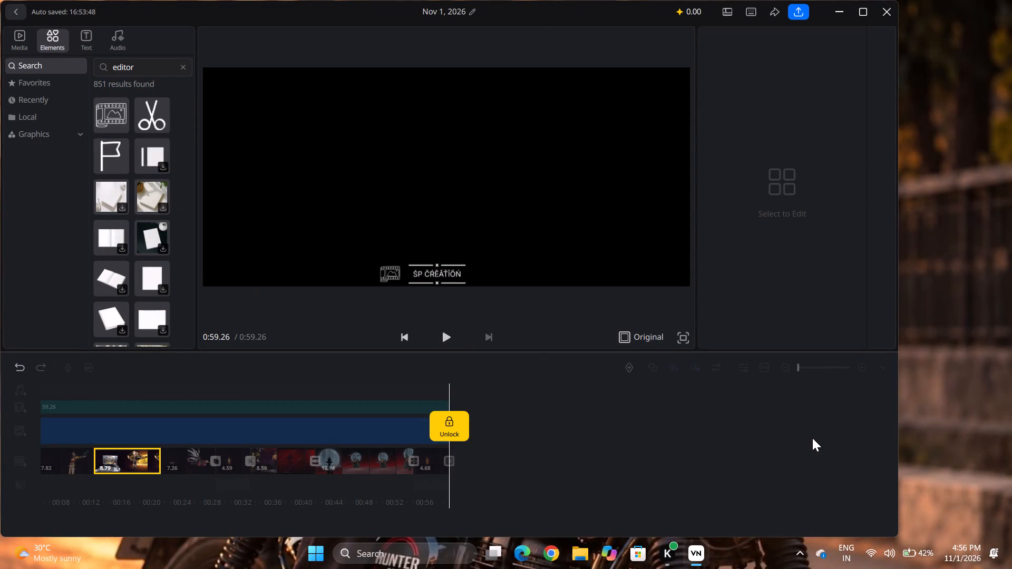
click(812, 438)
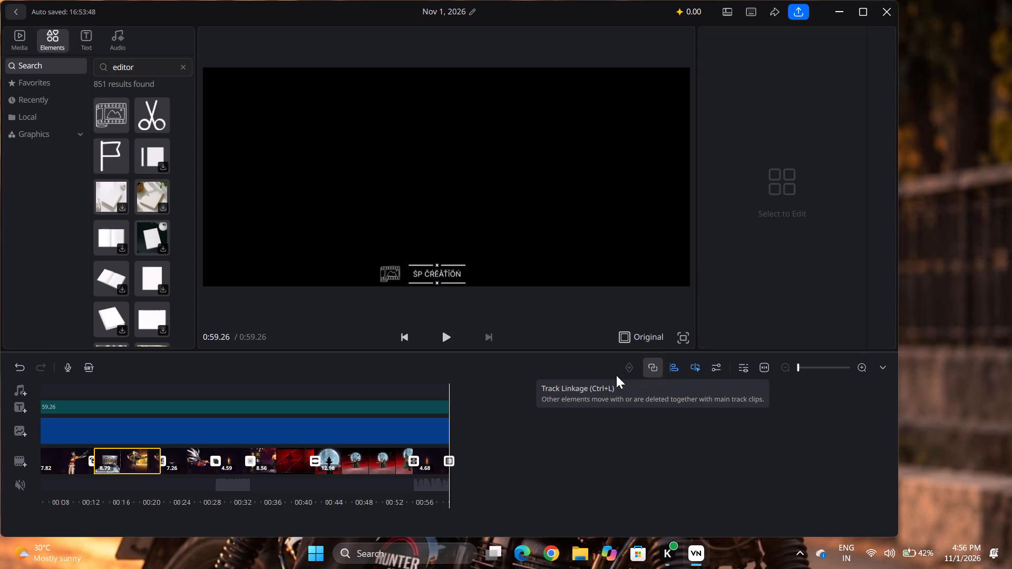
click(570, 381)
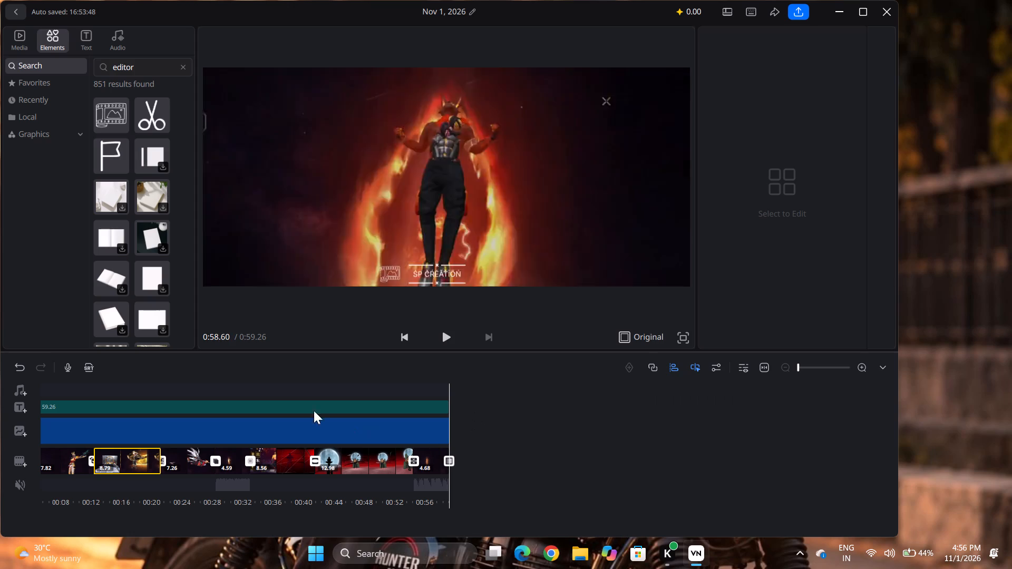
Browse the Hip-Hop music category and preview the tracks Baila Sin Parar and Boom Bap Streets.
click(87, 49)
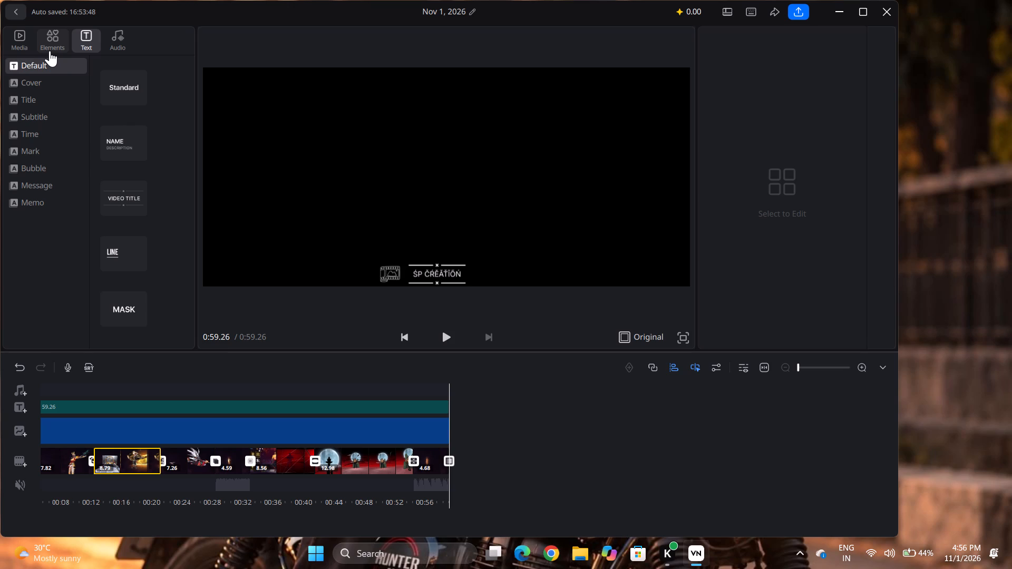
click(121, 38)
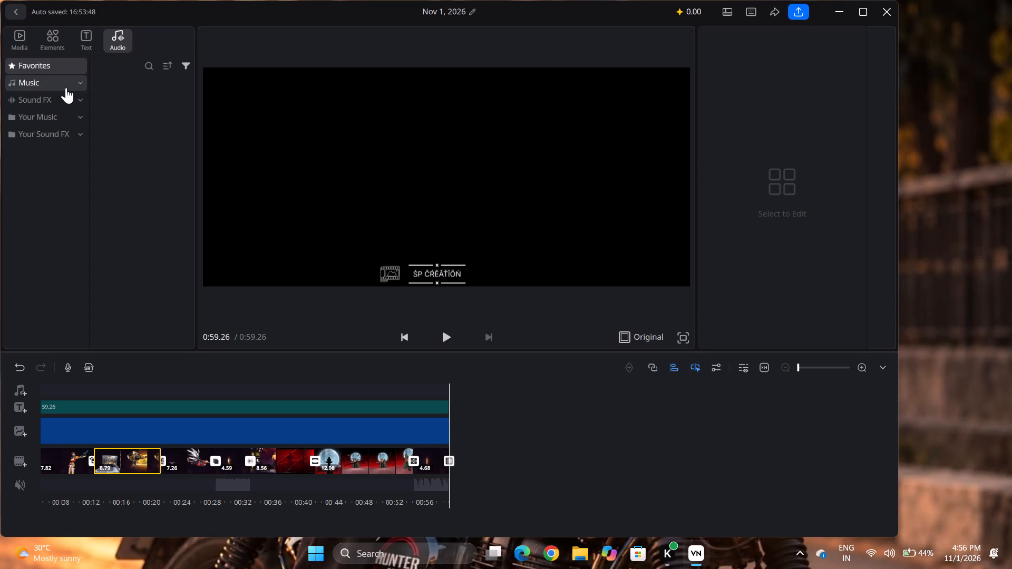
double_click(66, 87)
click(66, 87)
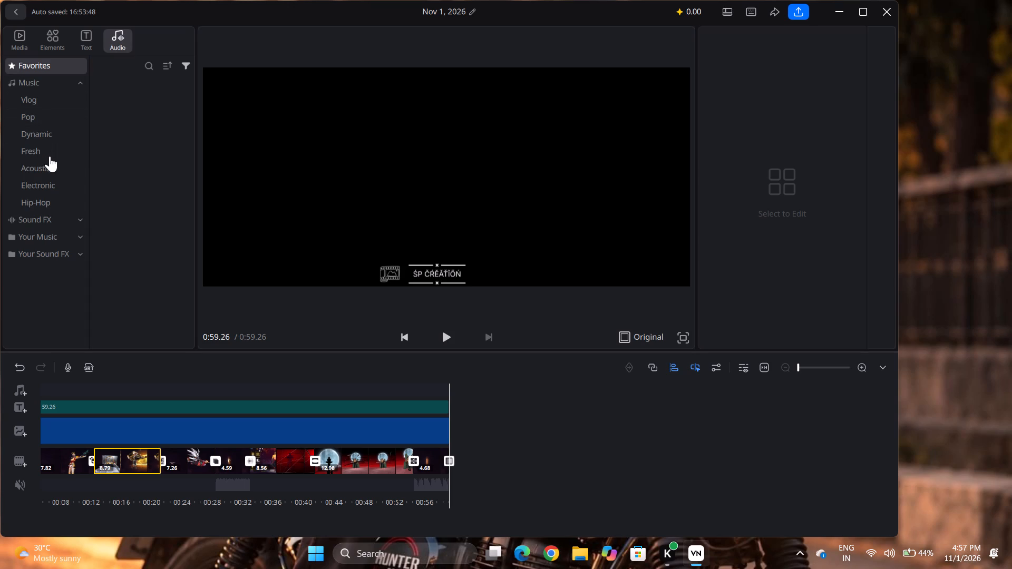
double_click(53, 222)
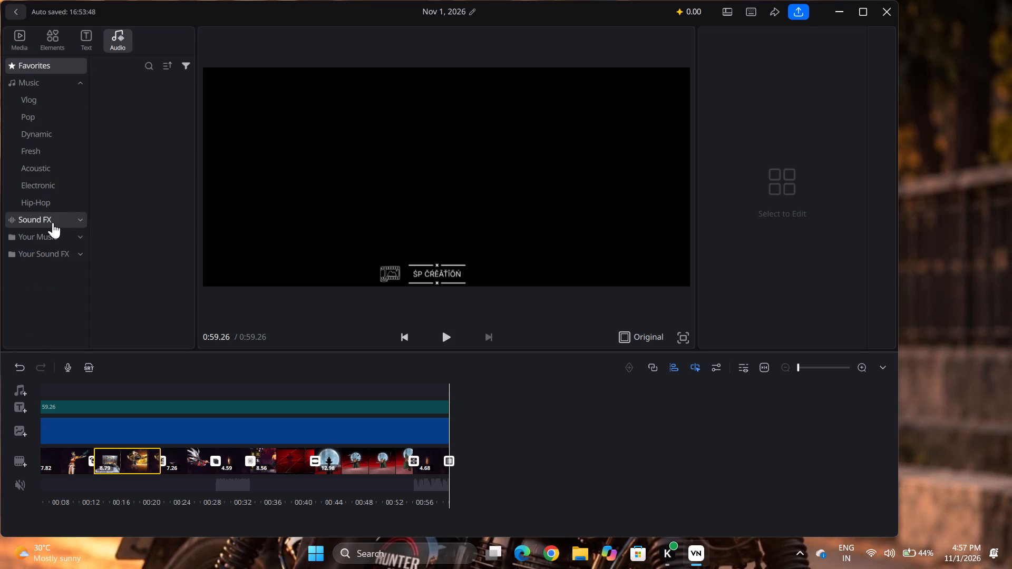
double_click(45, 203)
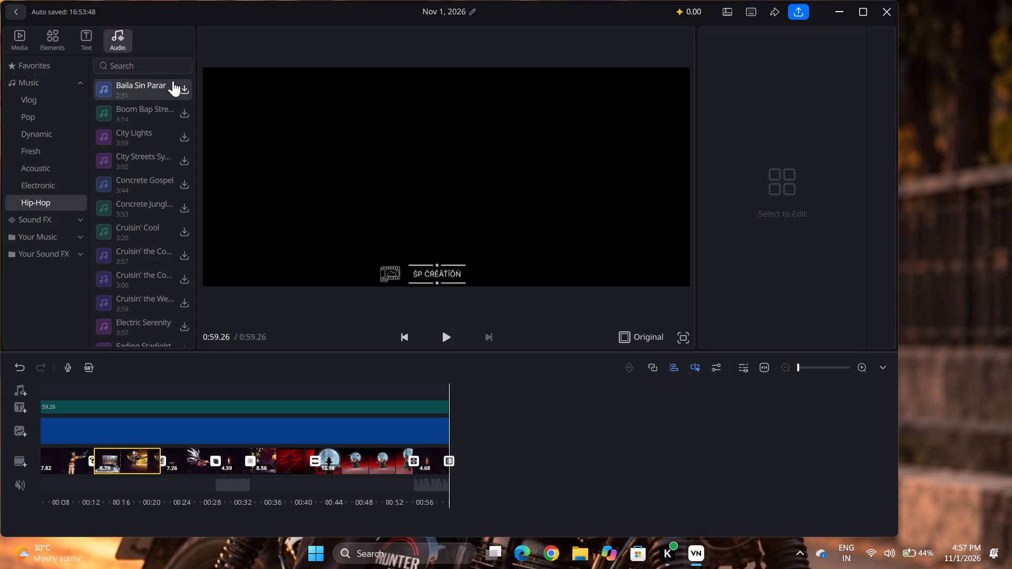
click(179, 92)
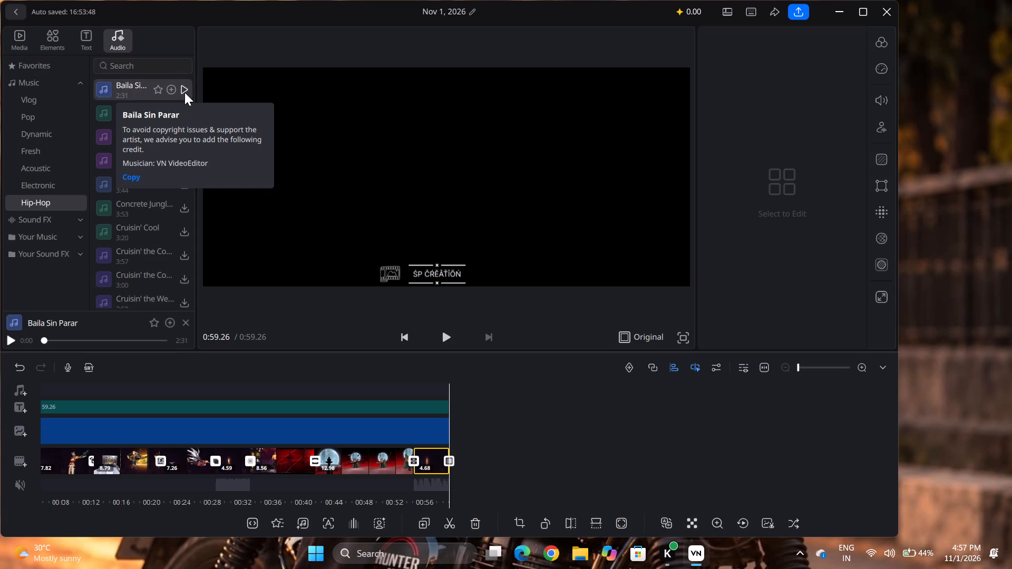
click(184, 92)
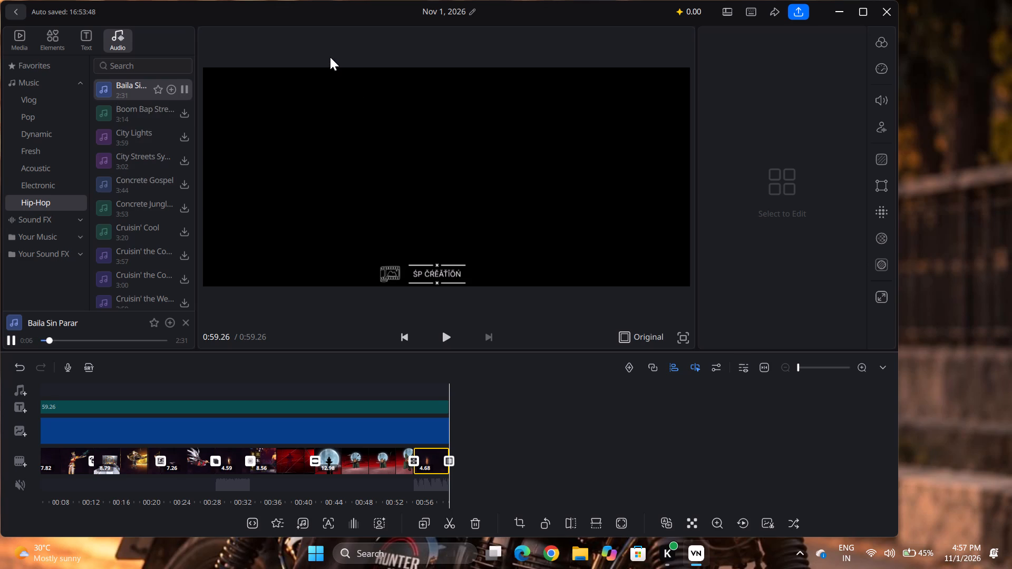
click(181, 111)
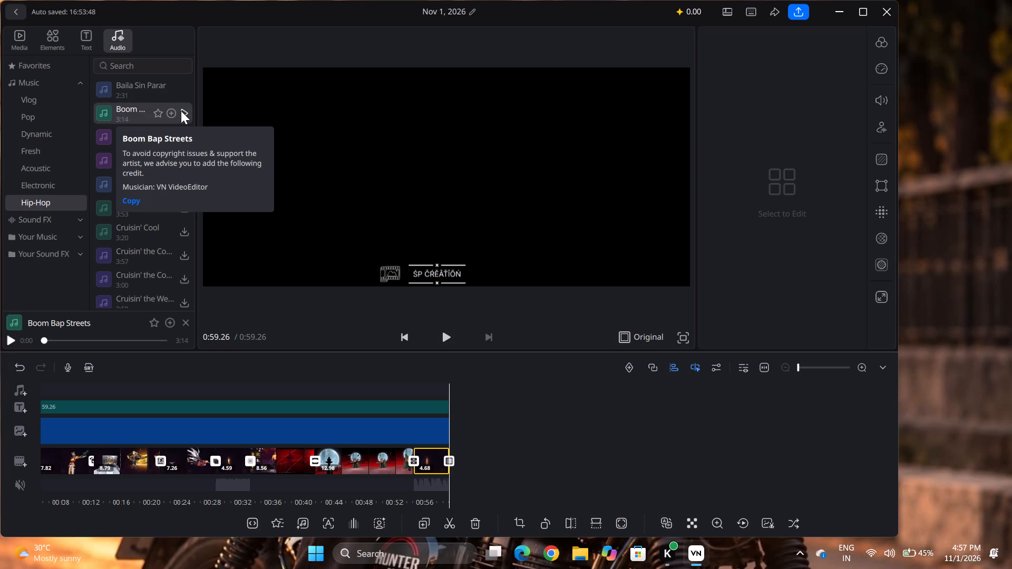
click(181, 111)
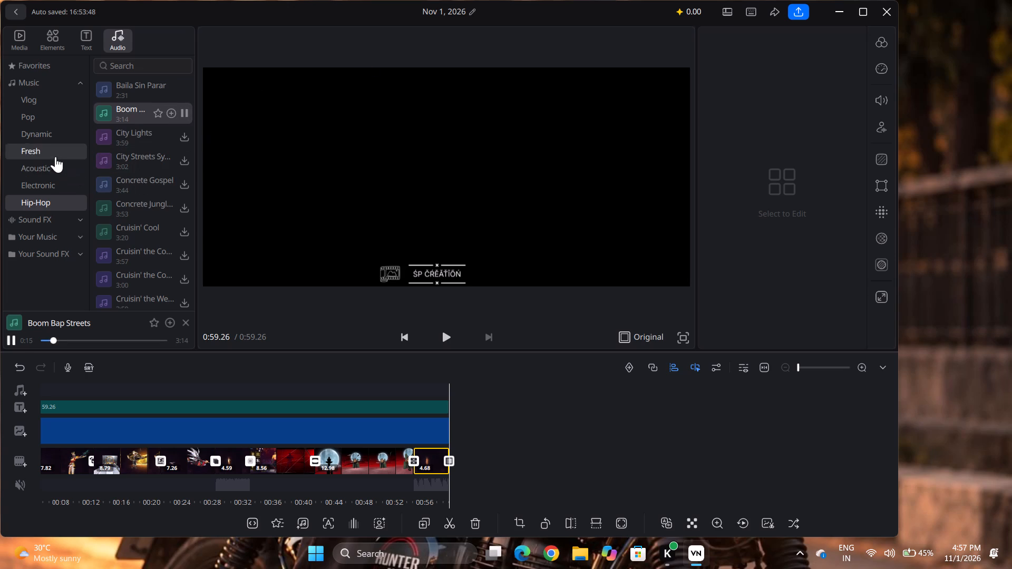
Preview the tracks Astral Veil and Chasing Stardust from the Electronic music category.
click(53, 182)
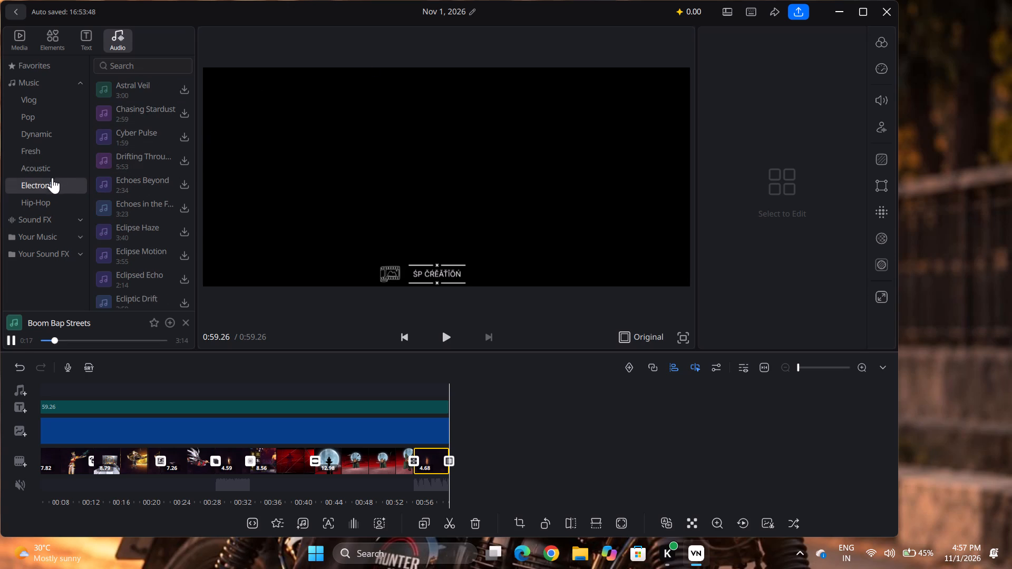
double_click(177, 91)
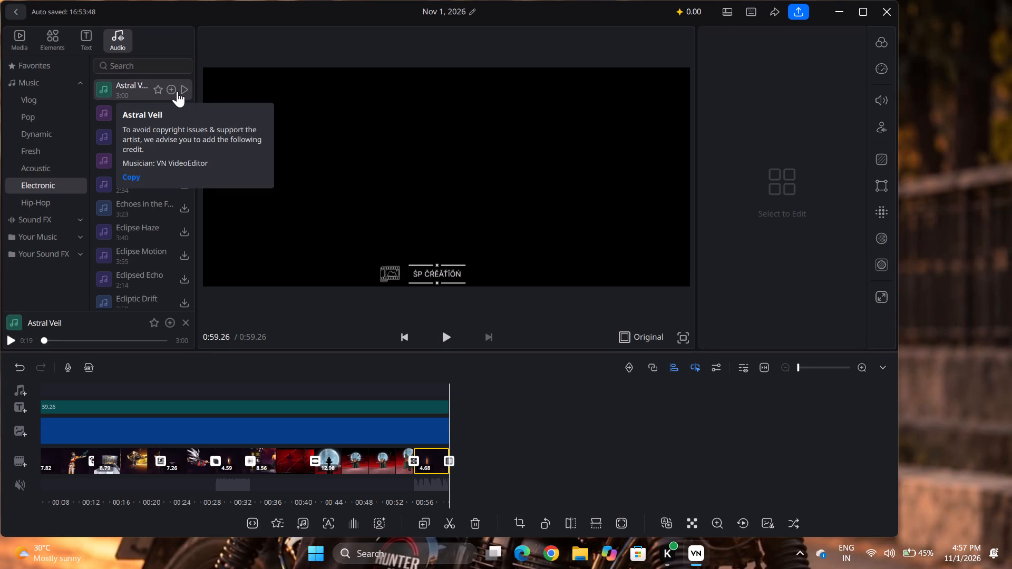
click(183, 90)
click(294, 33)
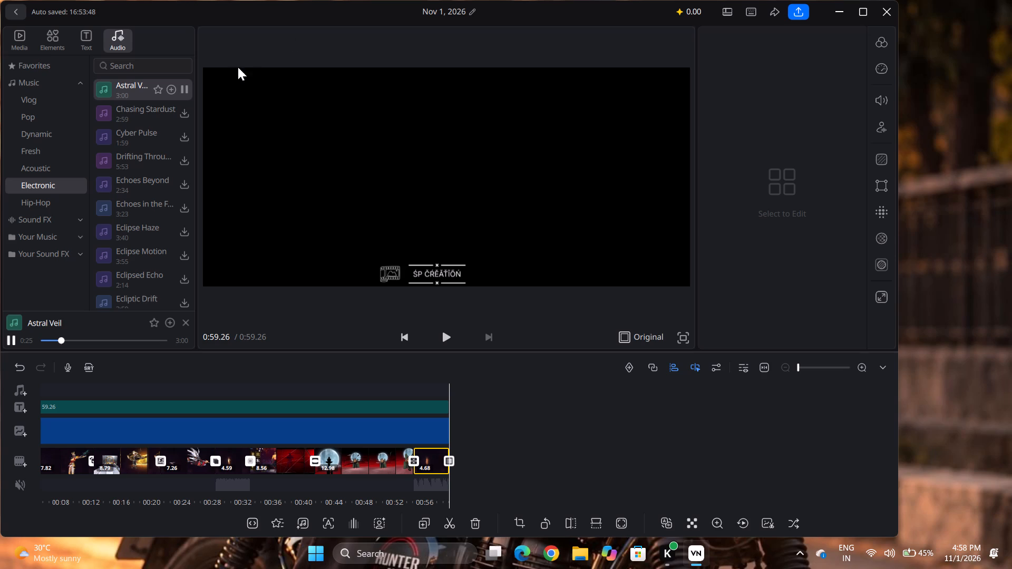
click(184, 119)
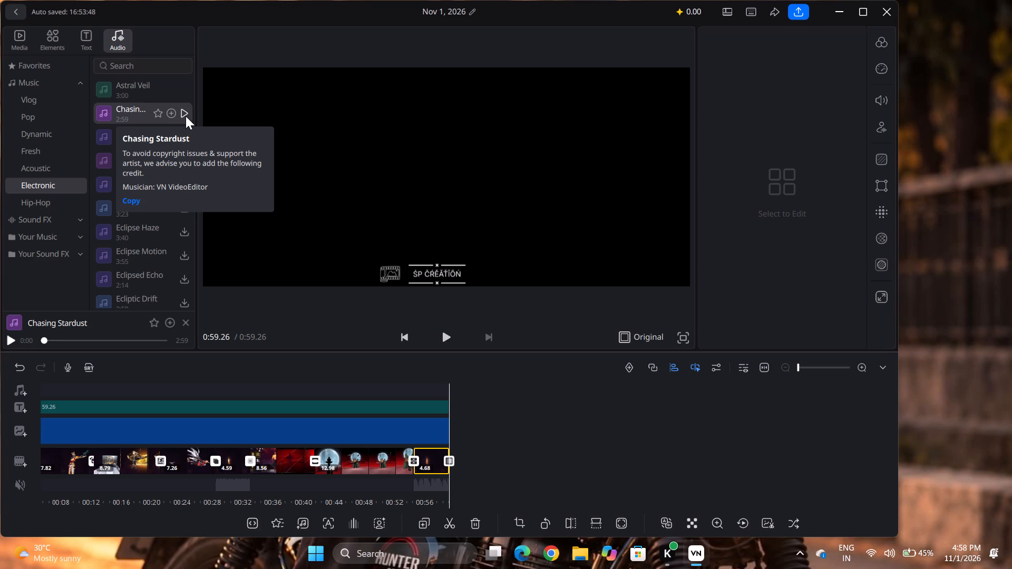
click(186, 116)
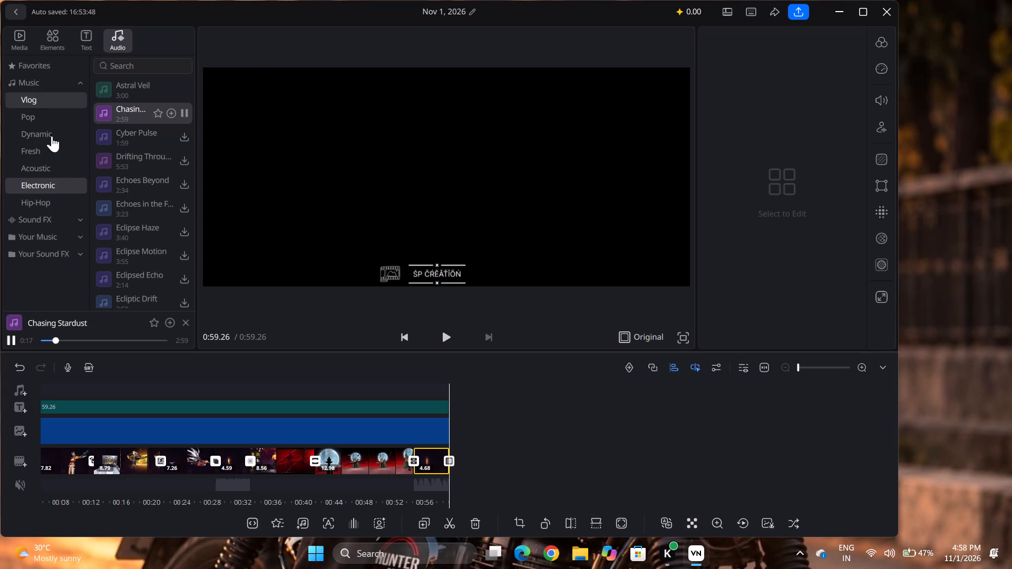
Preview the track Breezy Strums from the Acoustic music category.
click(51, 174)
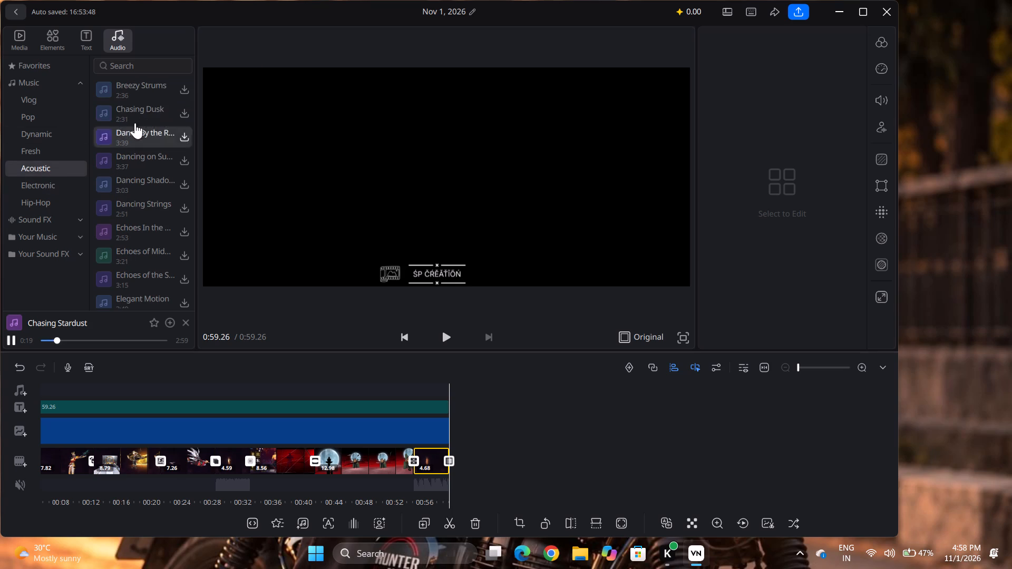
click(178, 92)
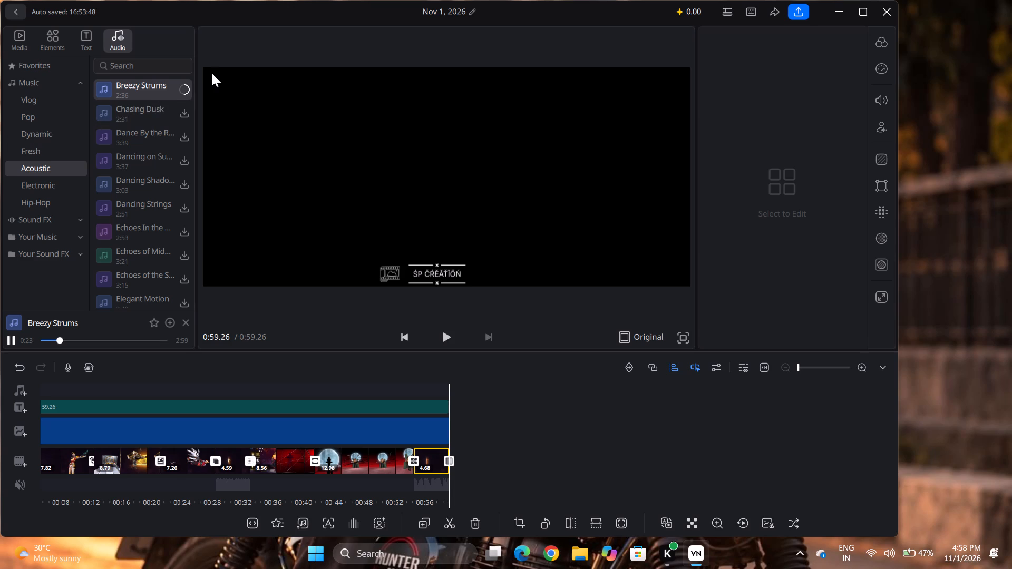
click(183, 89)
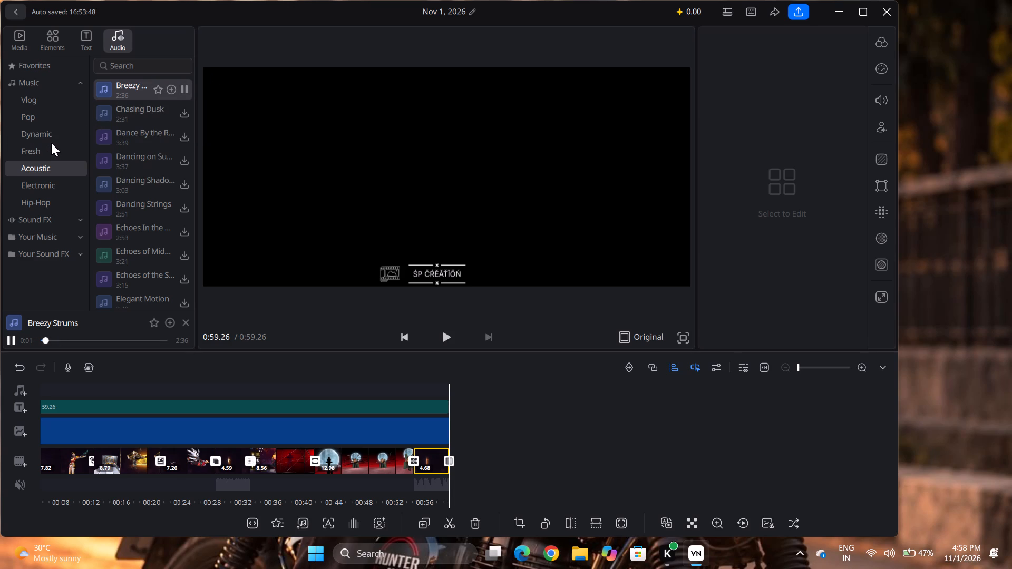
Search the Vlog music category for "astheti", then clear the search.
click(50, 96)
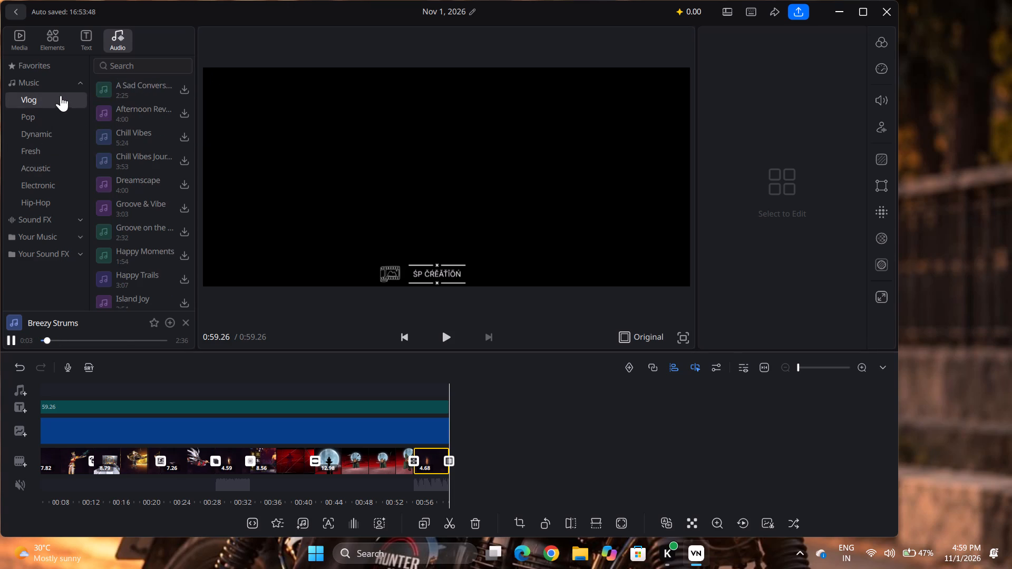
click(123, 70)
text(astheti)
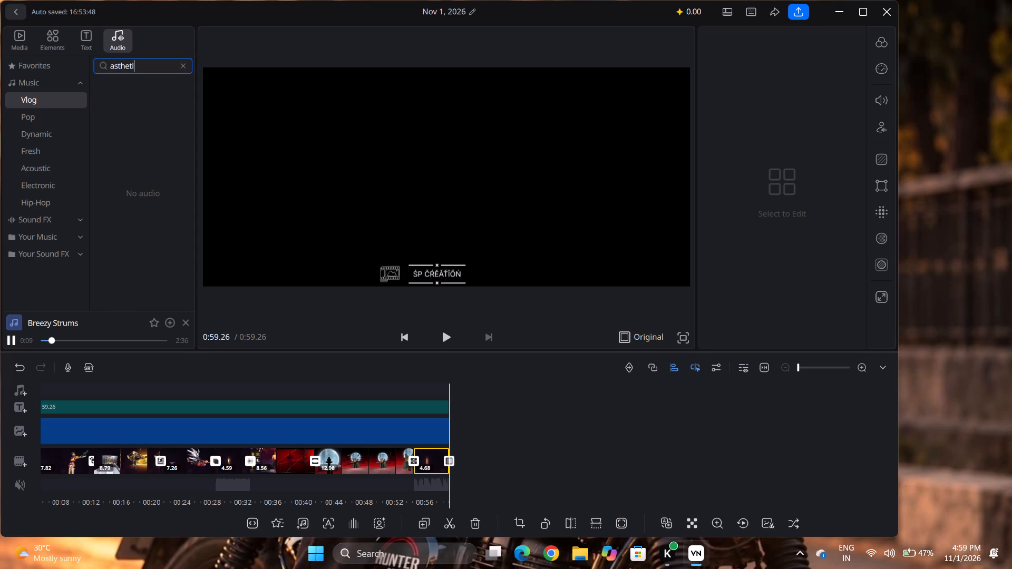
key(BackSpace)
key(BackSpace)
key(BackSpace)
key(BackSpace)
key(BackSpace)
key(BackSpace)
key(BackSpace)
key(BackSpace)
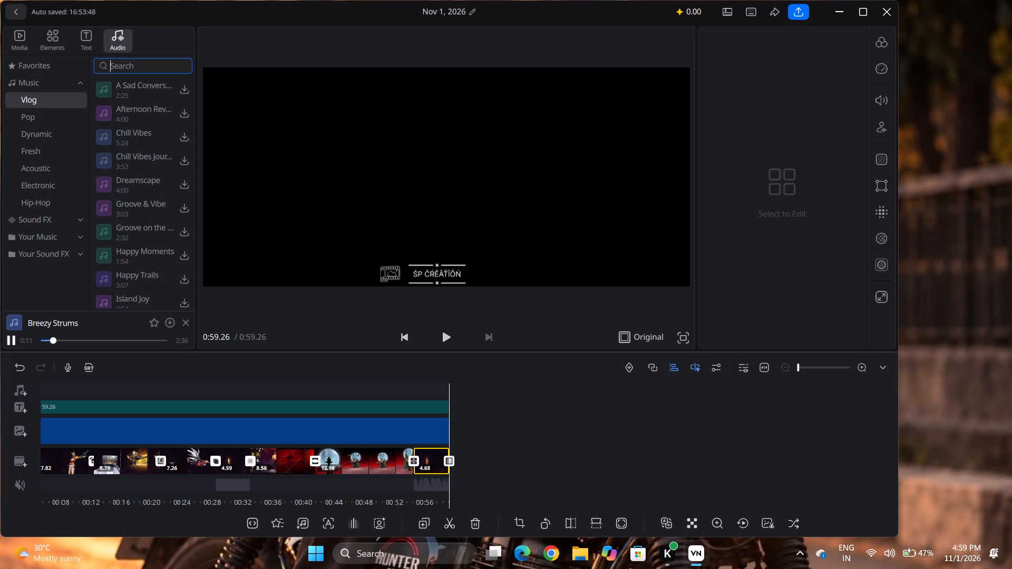
Search the Vlog music category for "gaming", then clear the search.
text(gaming)
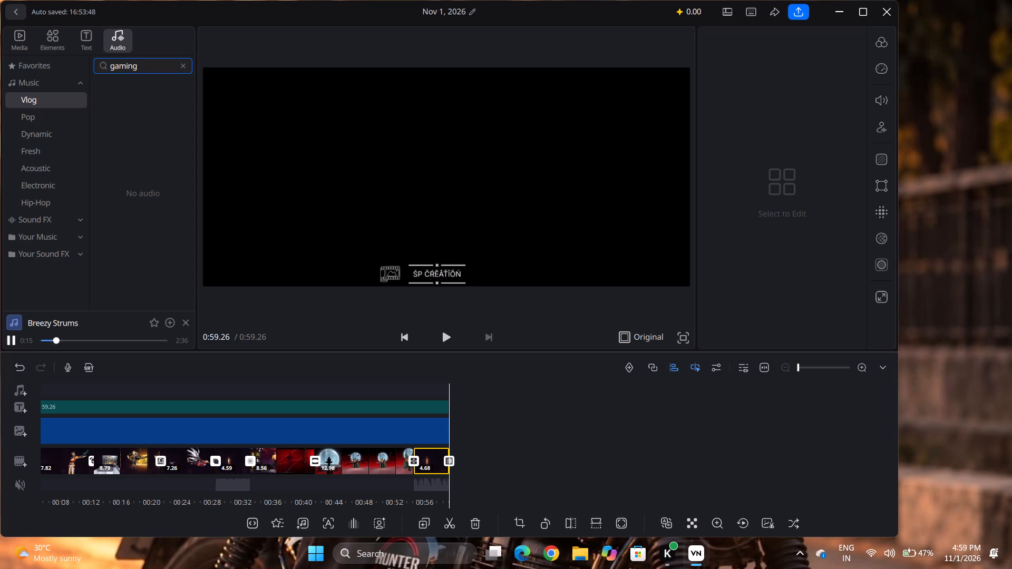
key(BackSpace)
key(BackSpace)
key(BackSpace)
key(BackSpace)
key(BackSpace)
key(BackSpace)
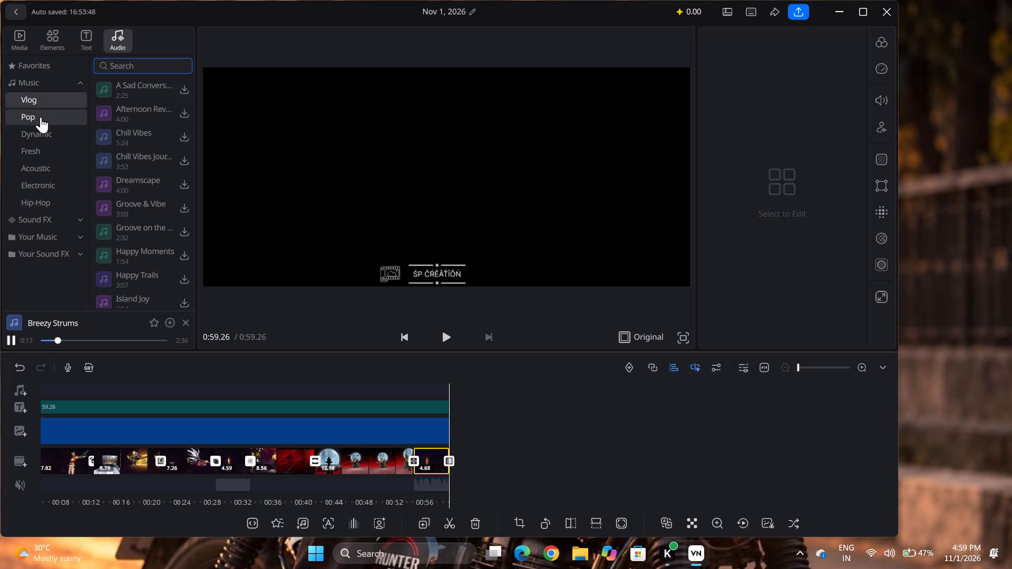
Preview the track Back to the Porch from the Pop music category.
click(41, 117)
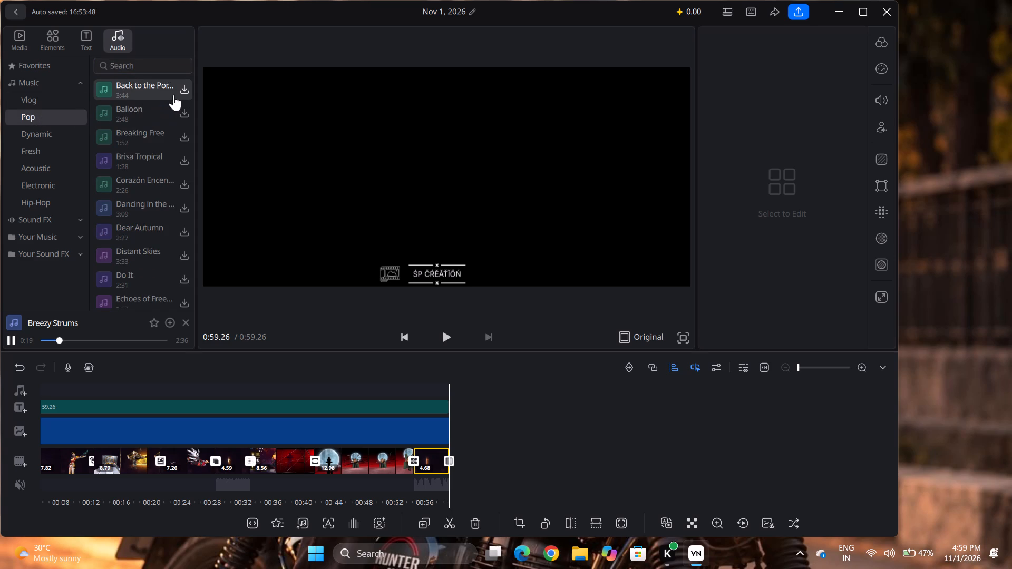
click(183, 91)
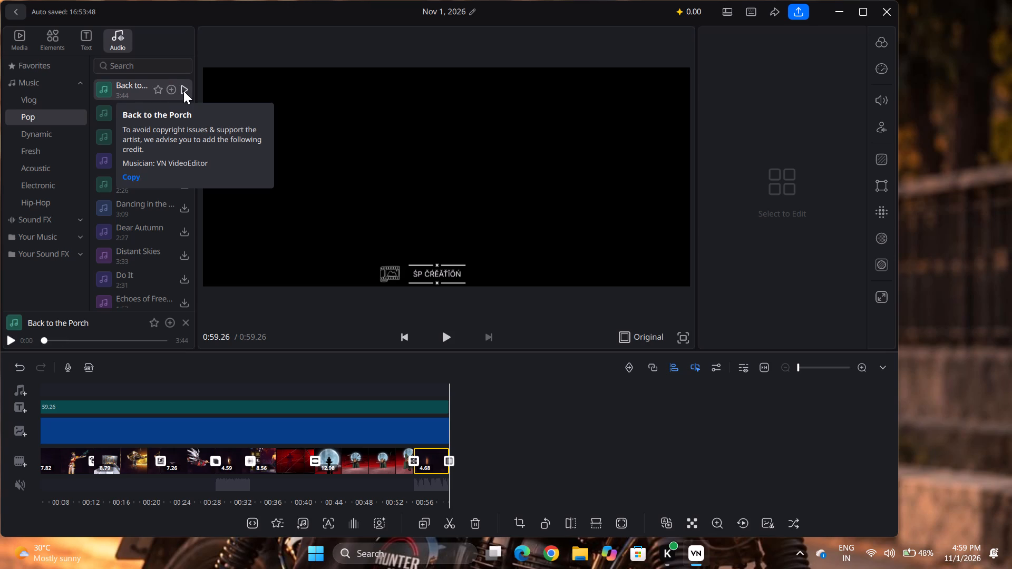
click(183, 91)
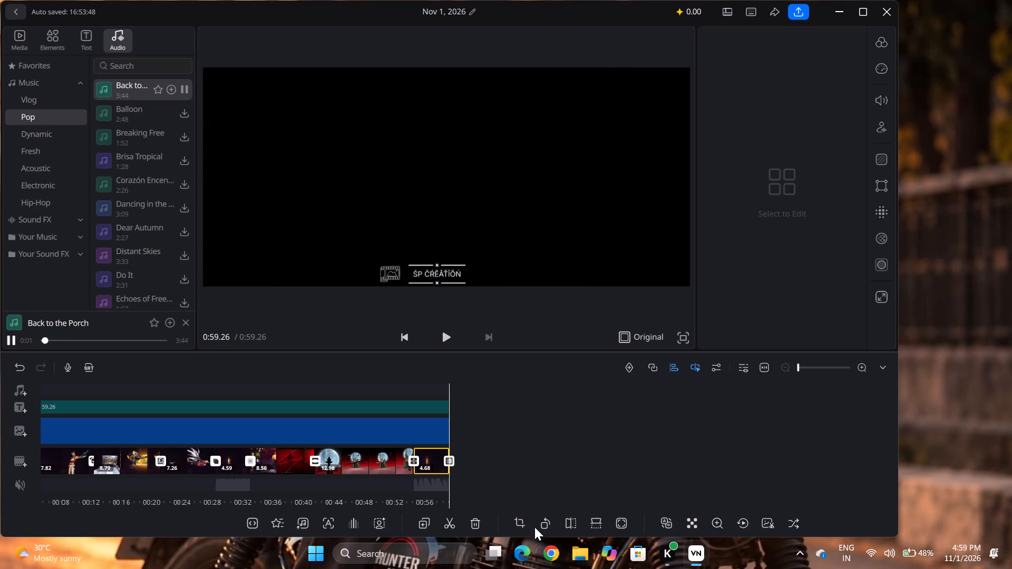
Switch to Google Chrome and open a browser window with the Person 1 profile.
click(556, 547)
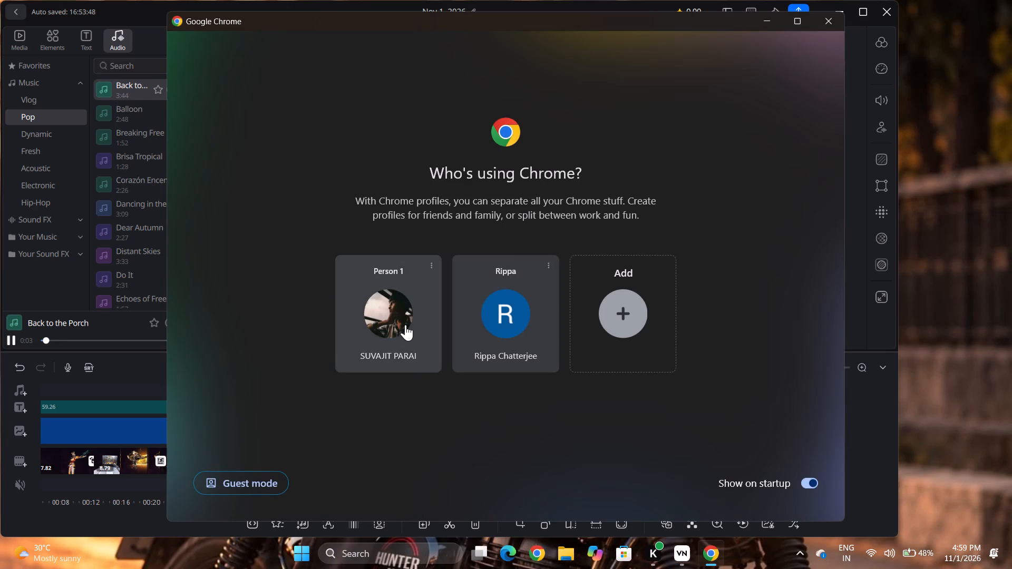
double_click(405, 325)
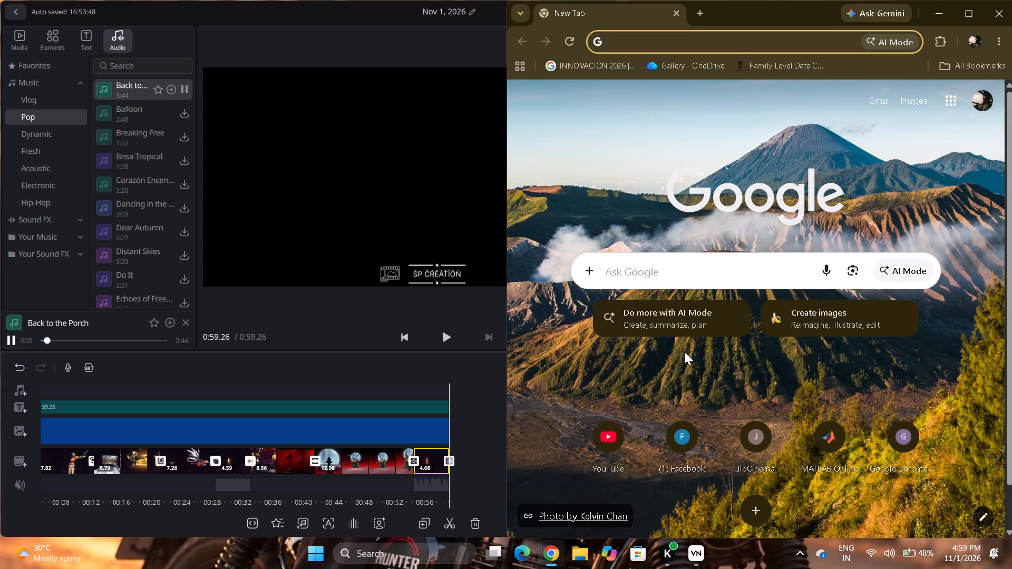
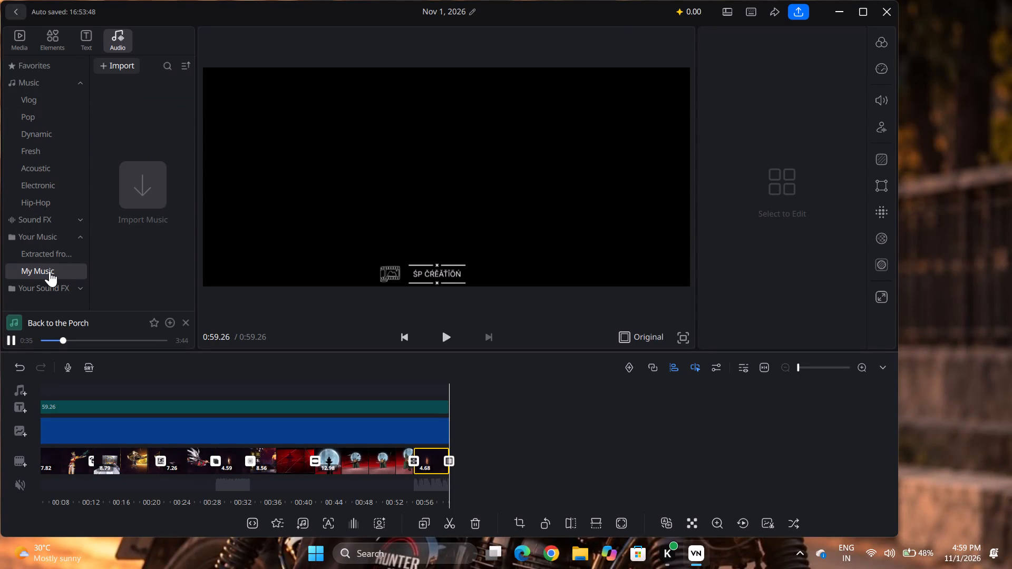
Import the file WhatsApp Audio 2026-11-01 at 4.58.12 PM from Downloads into My Music, accepting the import tips with Do not show again.
click(48, 291)
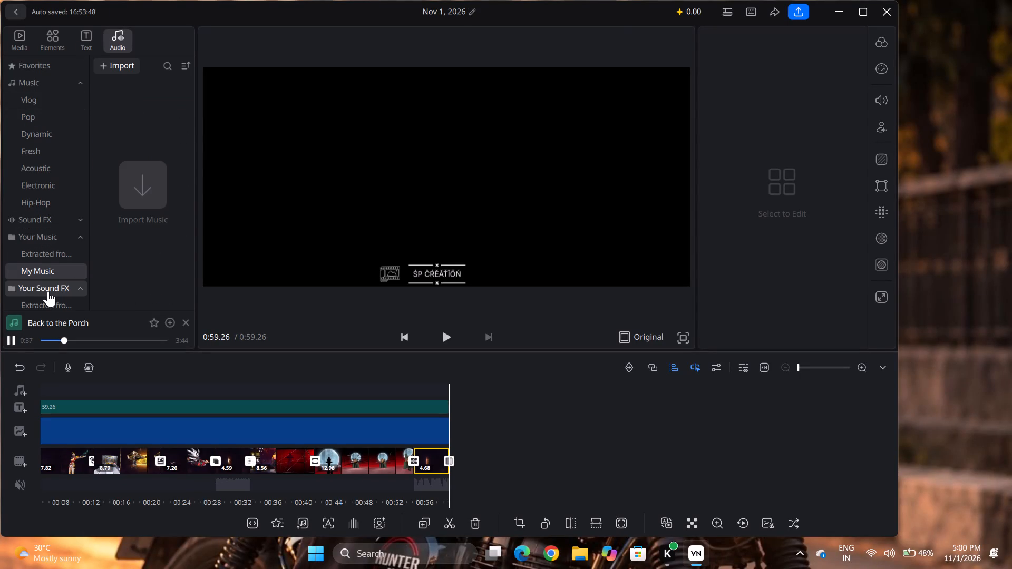
click(142, 188)
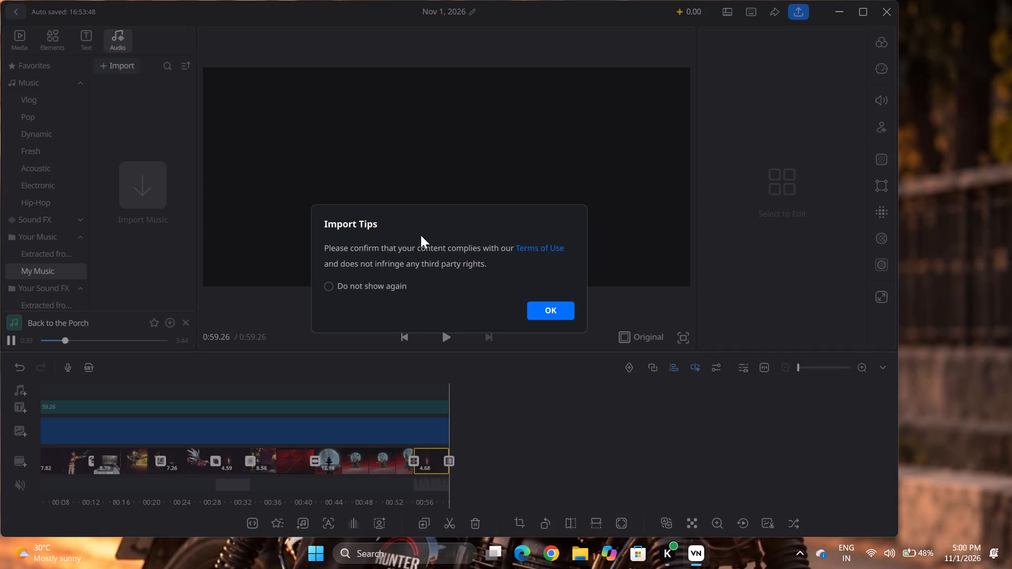
click(330, 285)
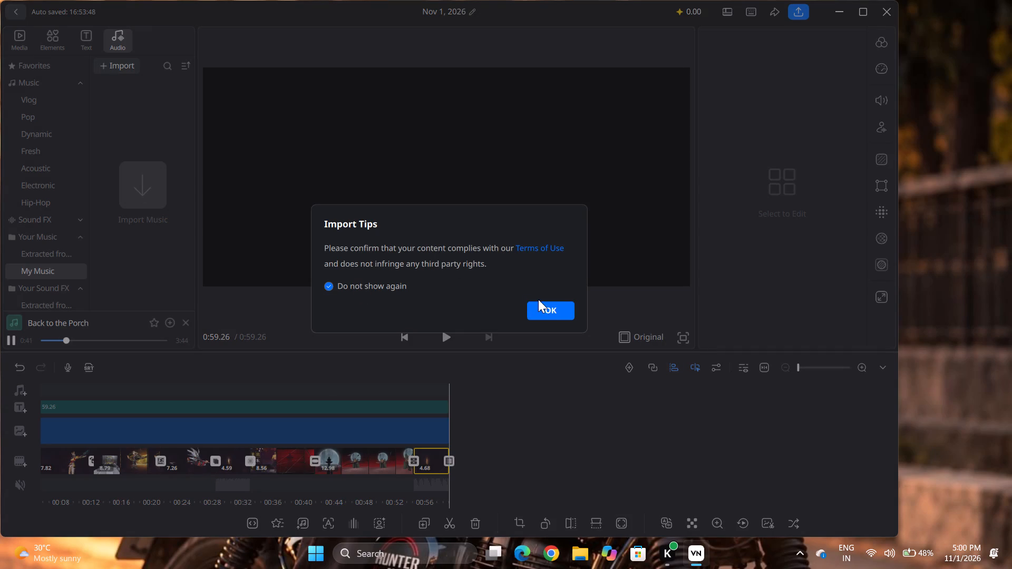
click(545, 305)
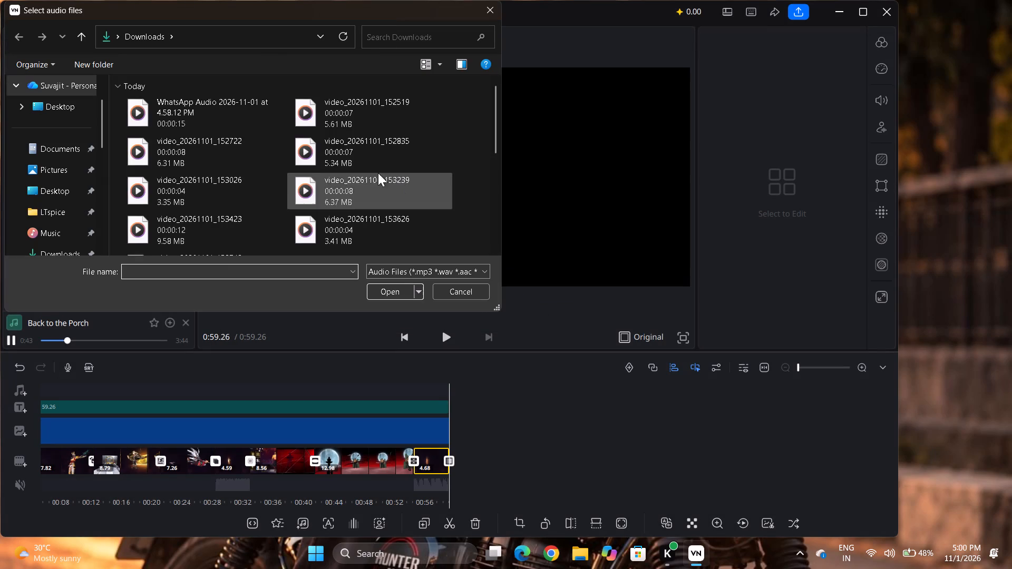
click(70, 246)
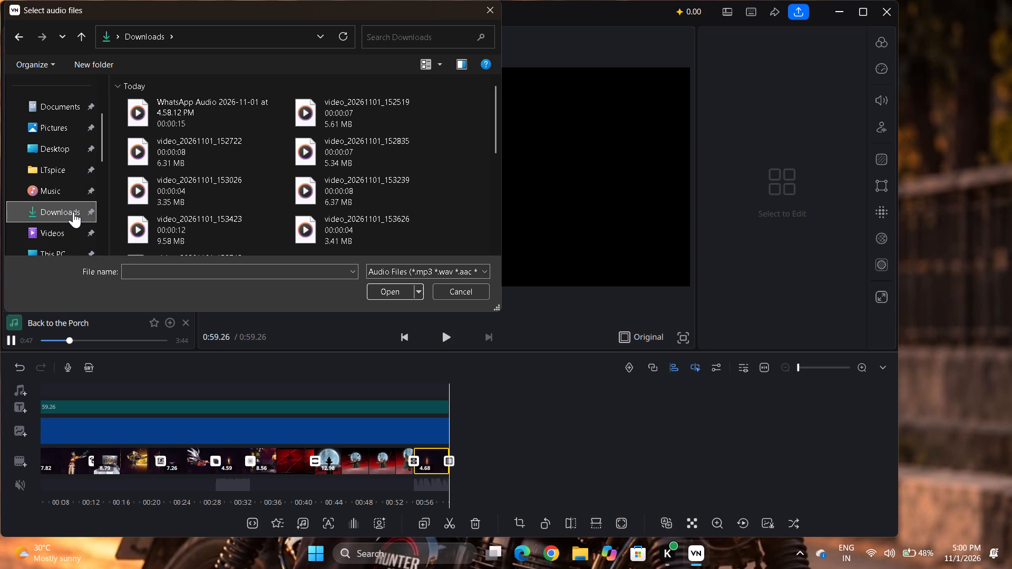
double_click(73, 212)
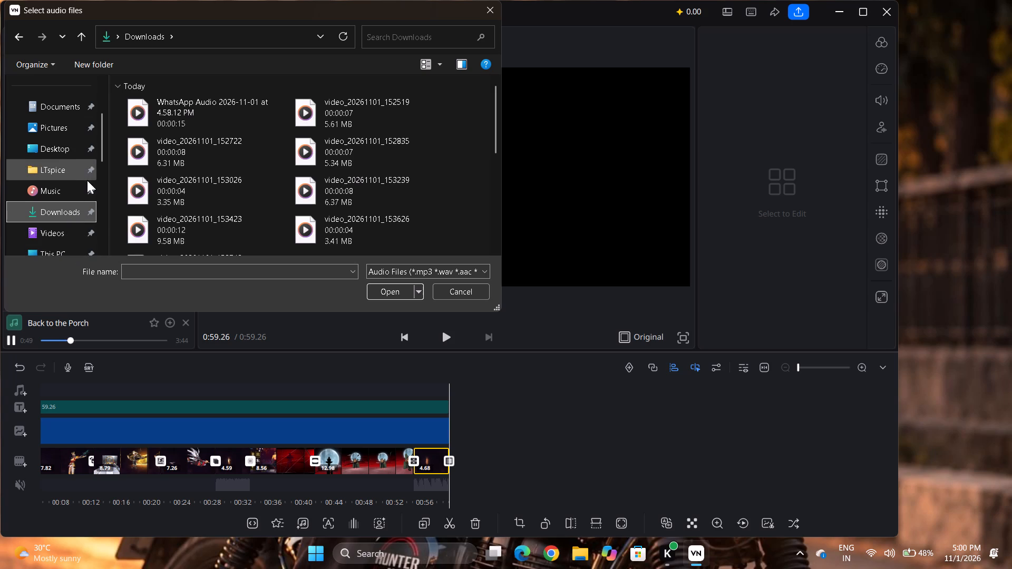
double_click(87, 184)
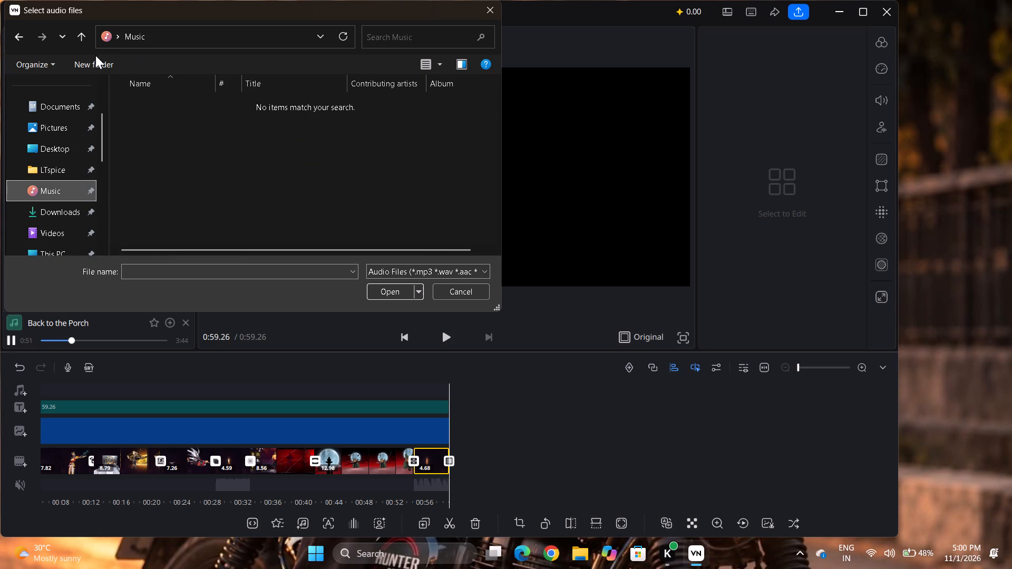
click(77, 217)
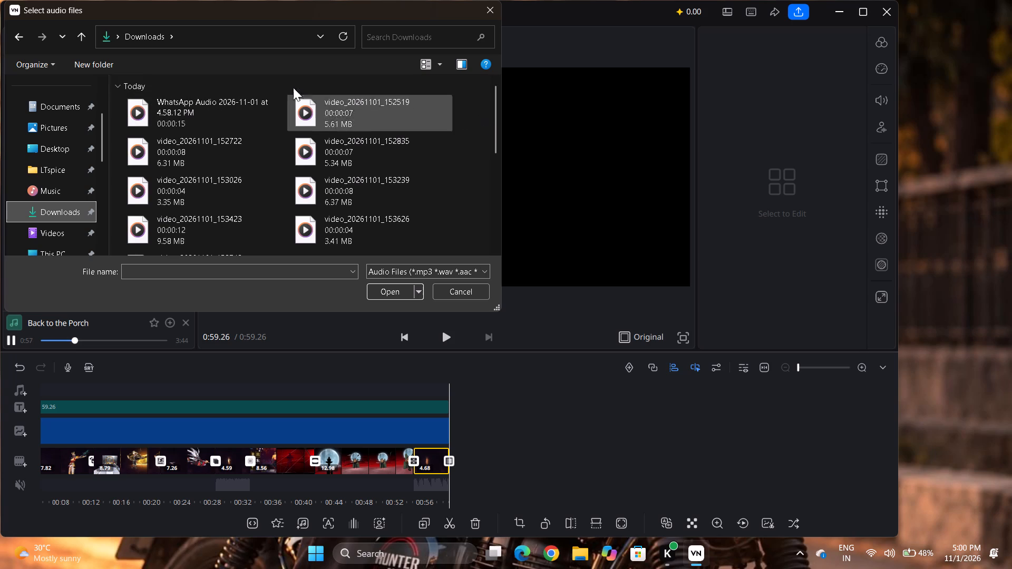
double_click(221, 105)
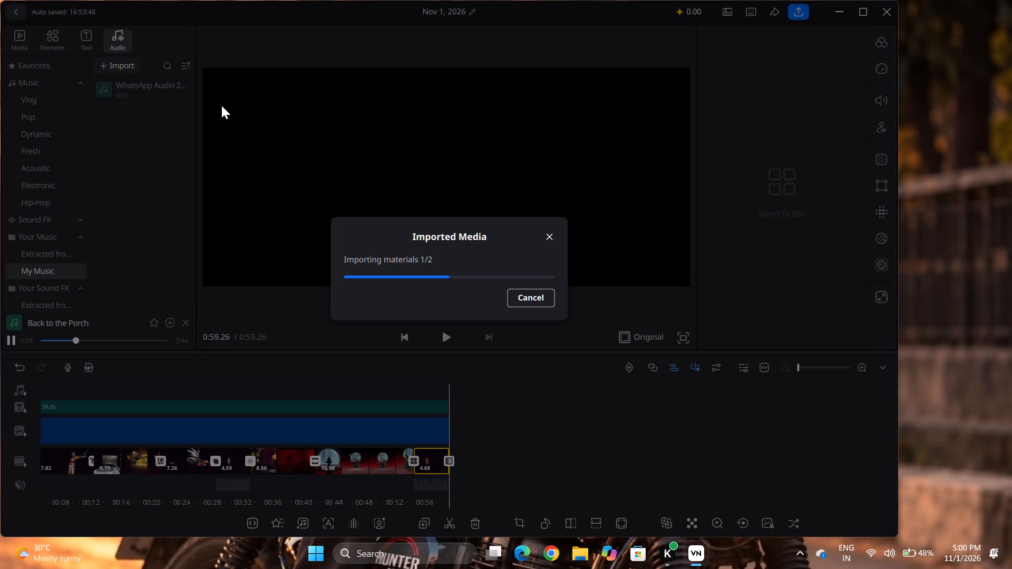
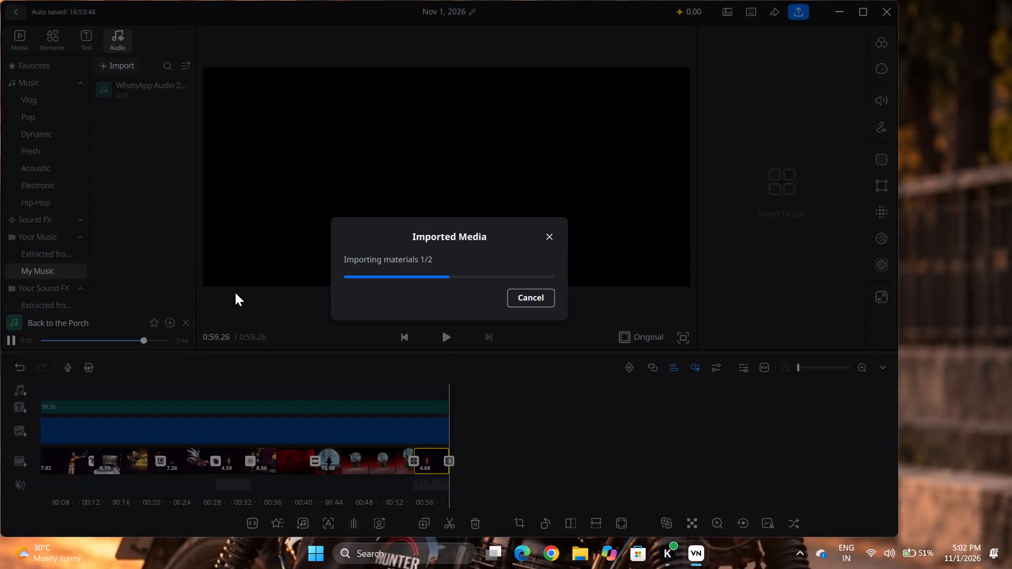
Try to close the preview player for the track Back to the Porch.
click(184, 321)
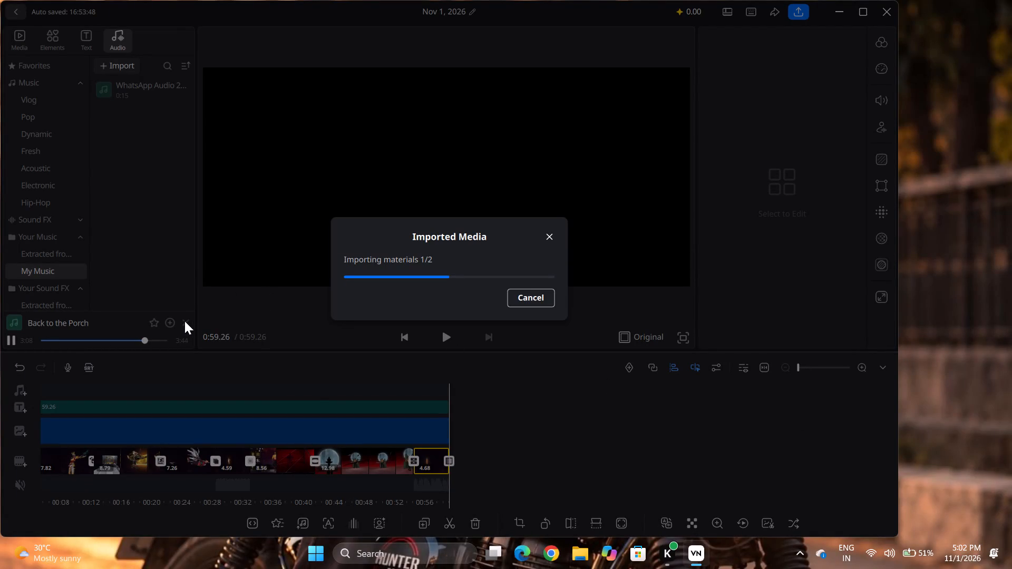
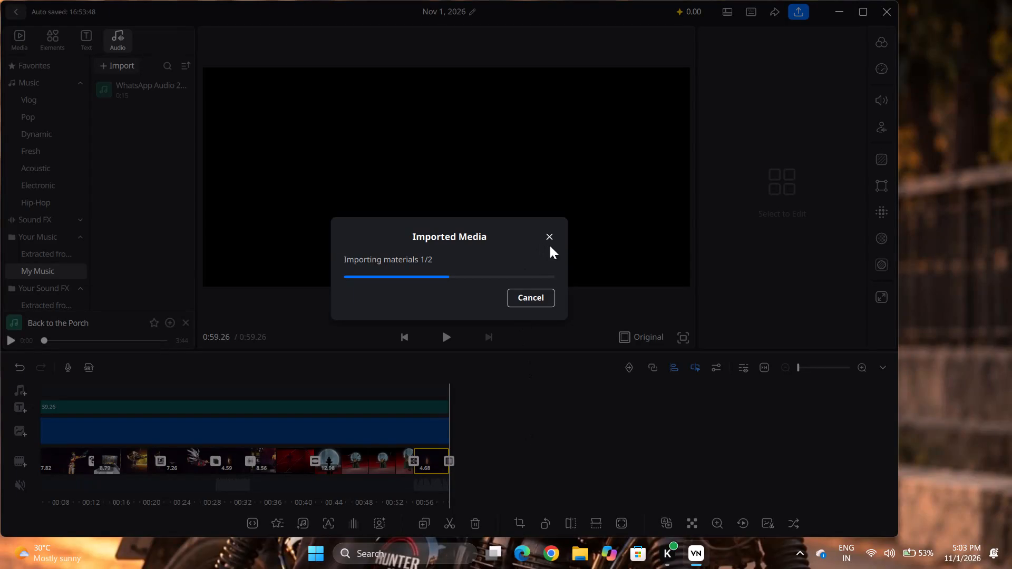
Let the audio import finish and preview the imported WhatsApp audio.
click(551, 241)
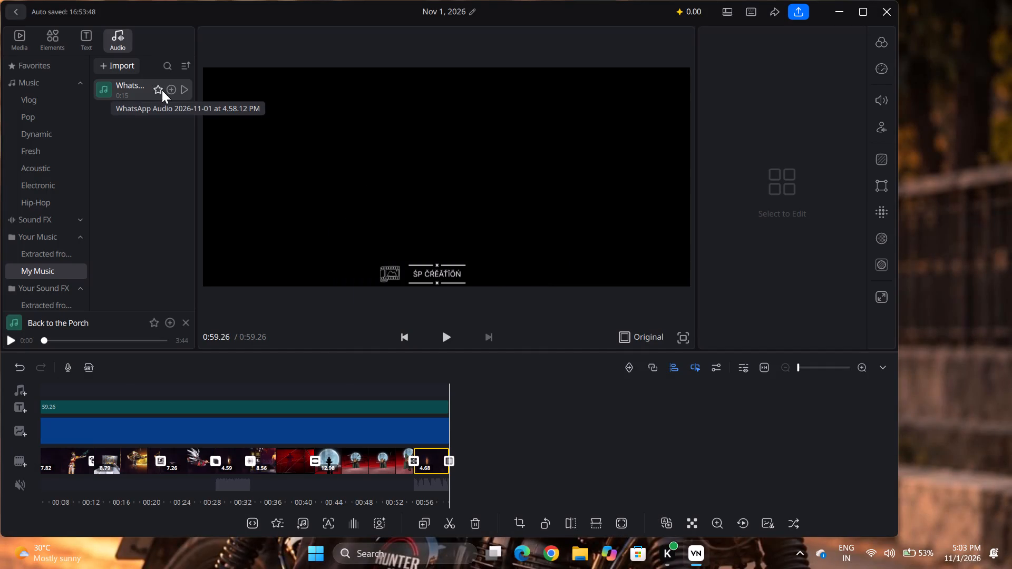
click(183, 90)
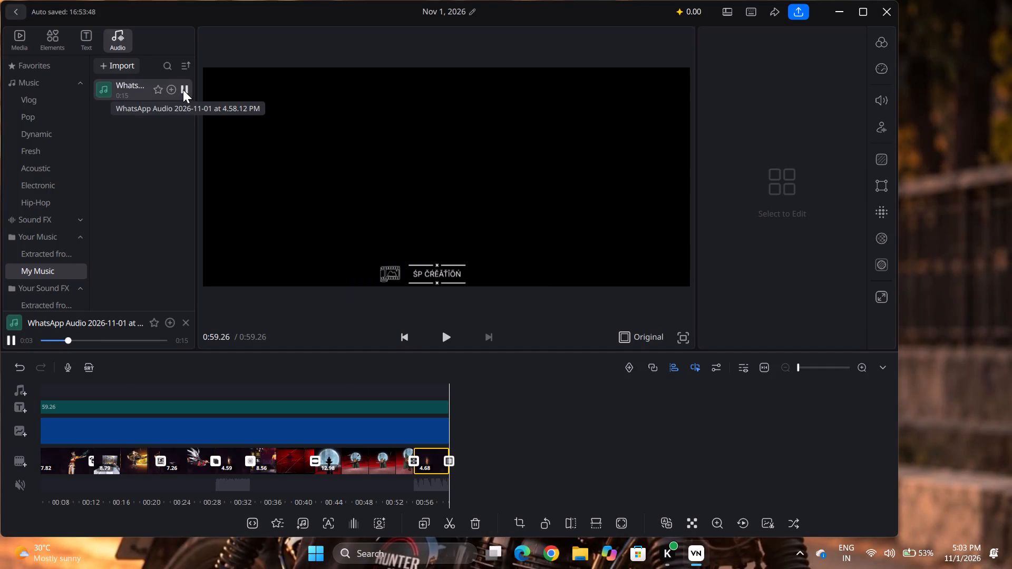
double_click(145, 86)
Add the WhatsApp Audio file from Downloads to the music track at the end of the video.
click(20, 396)
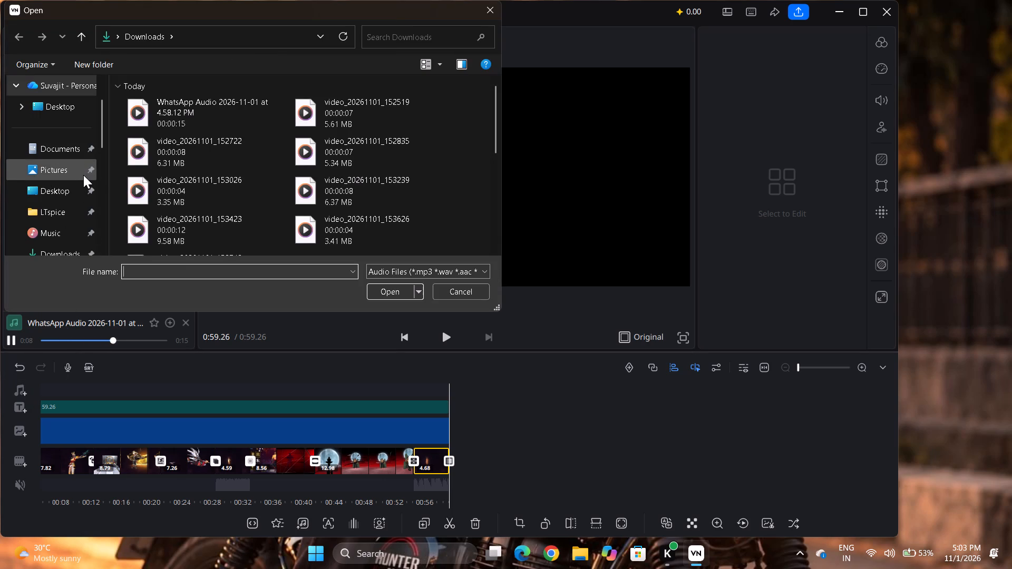
double_click(178, 107)
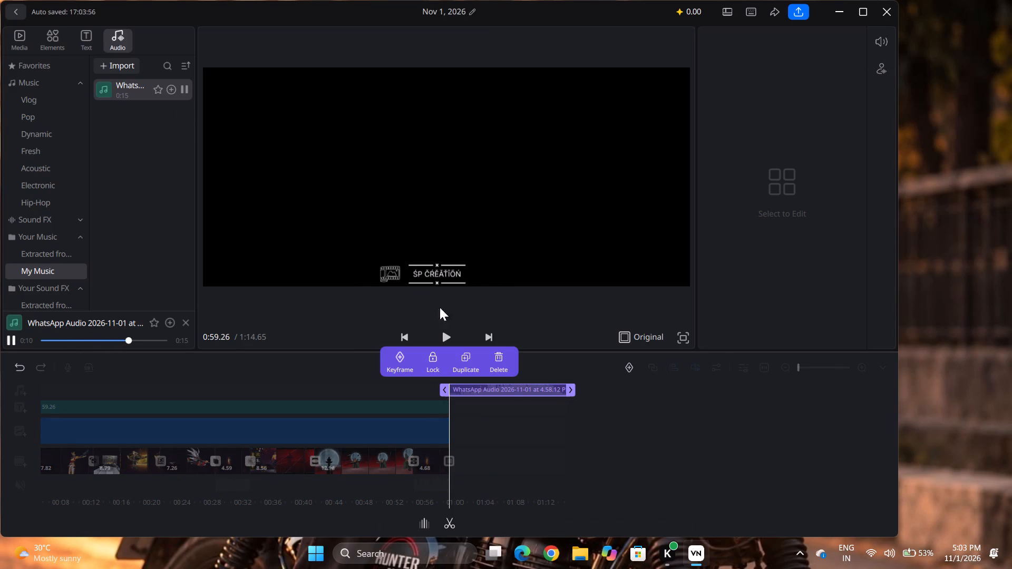
click(638, 430)
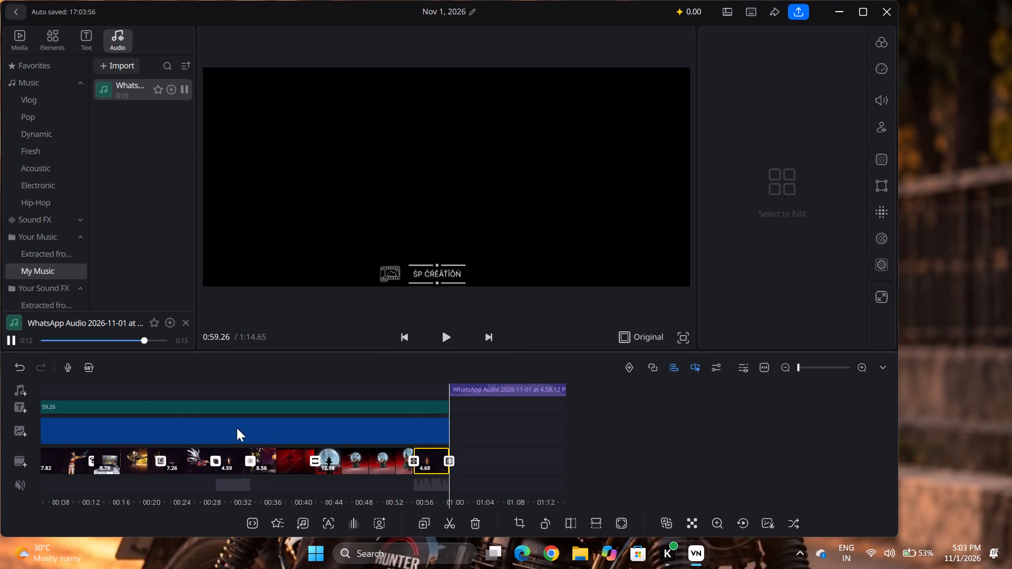
Play back the video from about 0:23 and again from the opening clip.
click(176, 401)
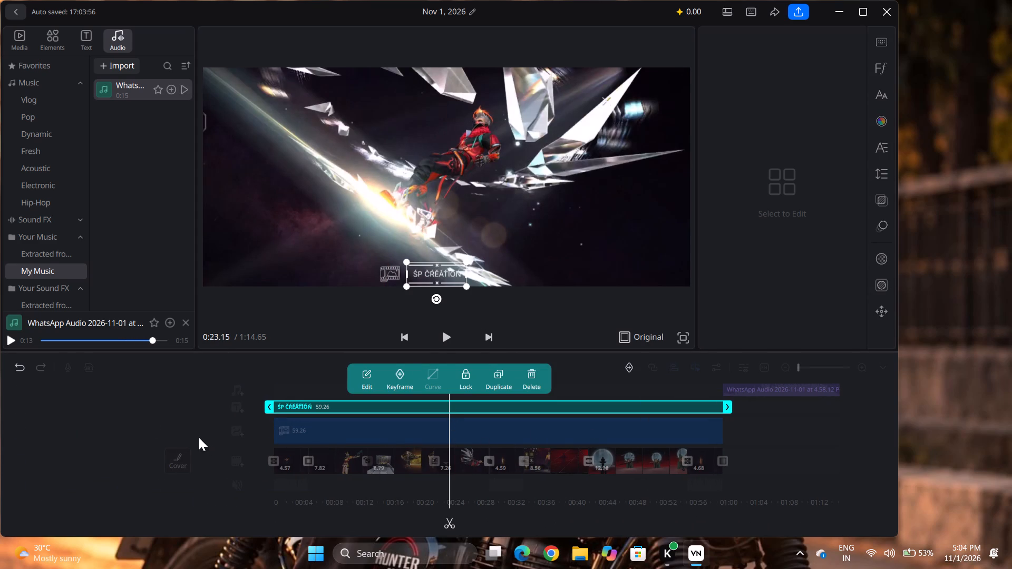
click(161, 430)
click(456, 336)
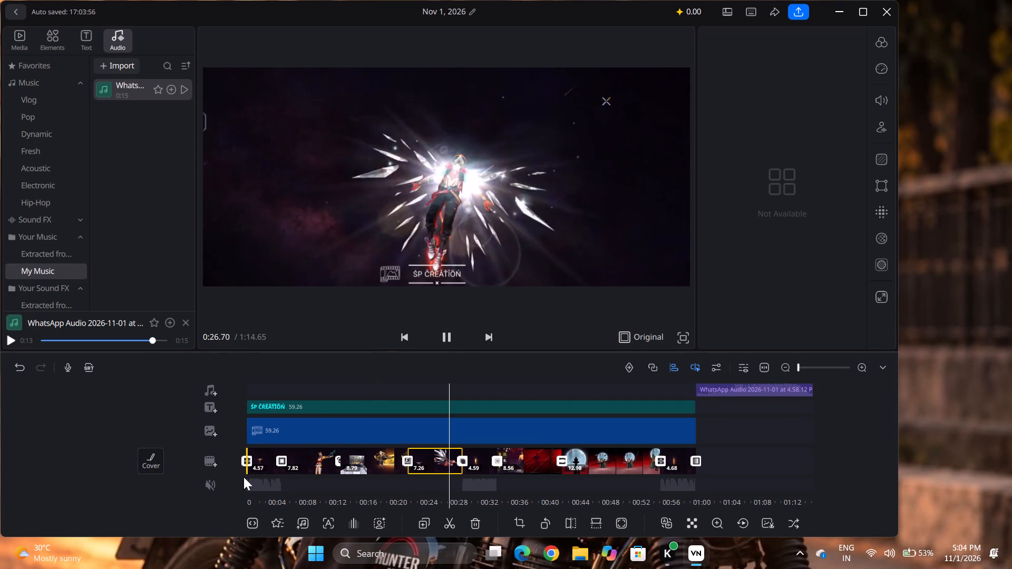
double_click(258, 466)
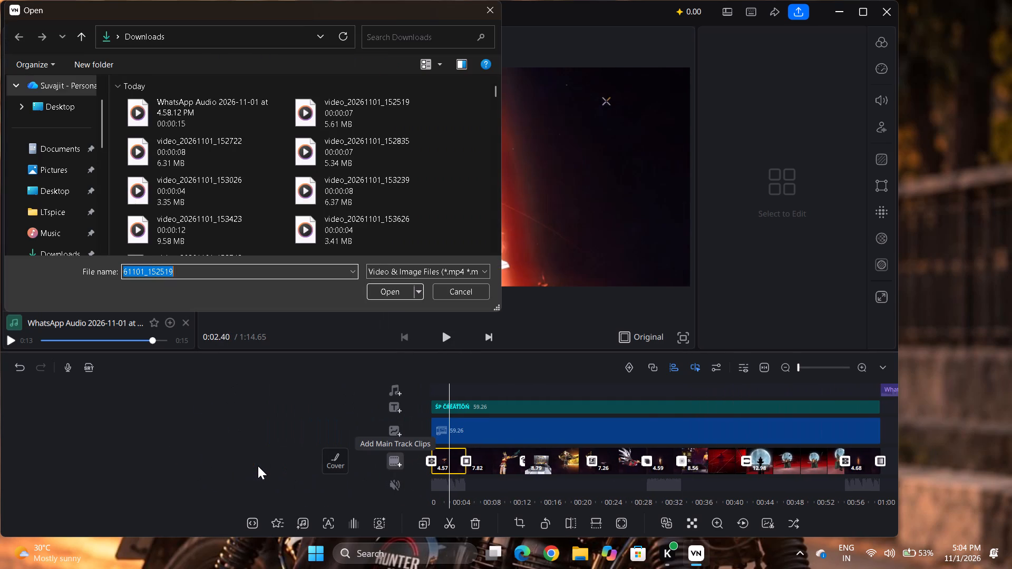
click(219, 504)
click(488, 14)
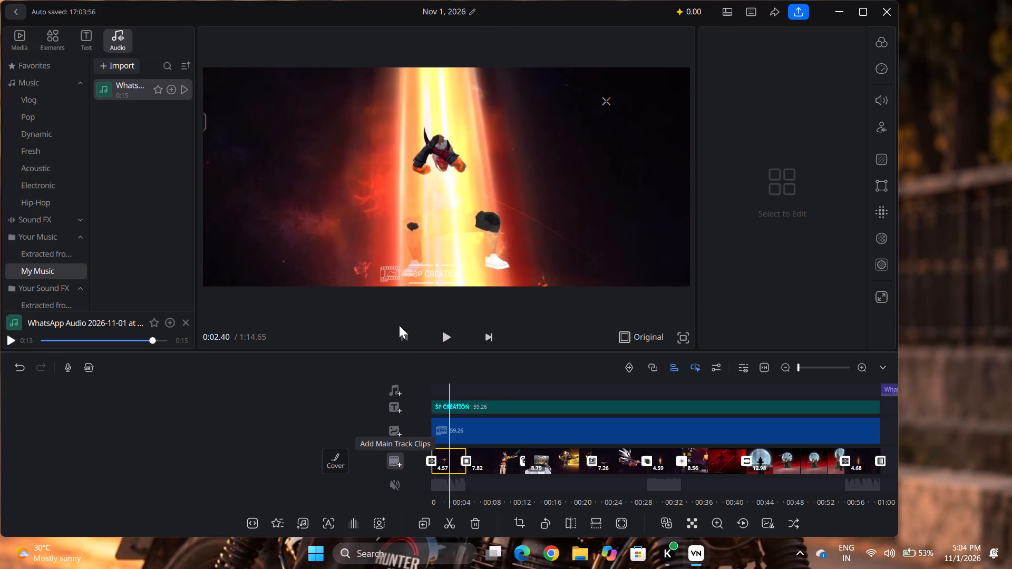
click(448, 334)
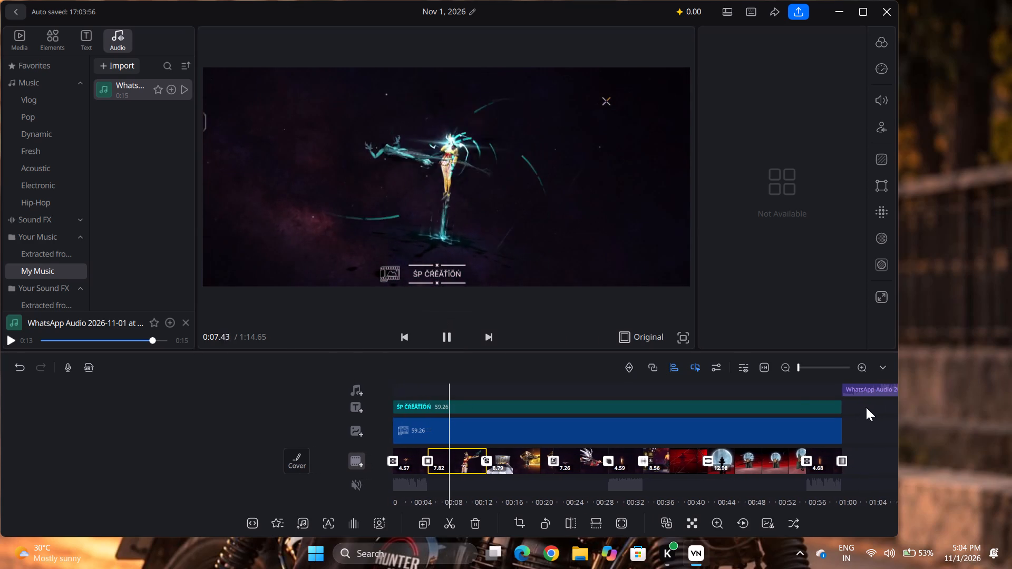
Move the WhatsApp audio clip from the end of the timeline to start at about 0:06.
click(878, 387)
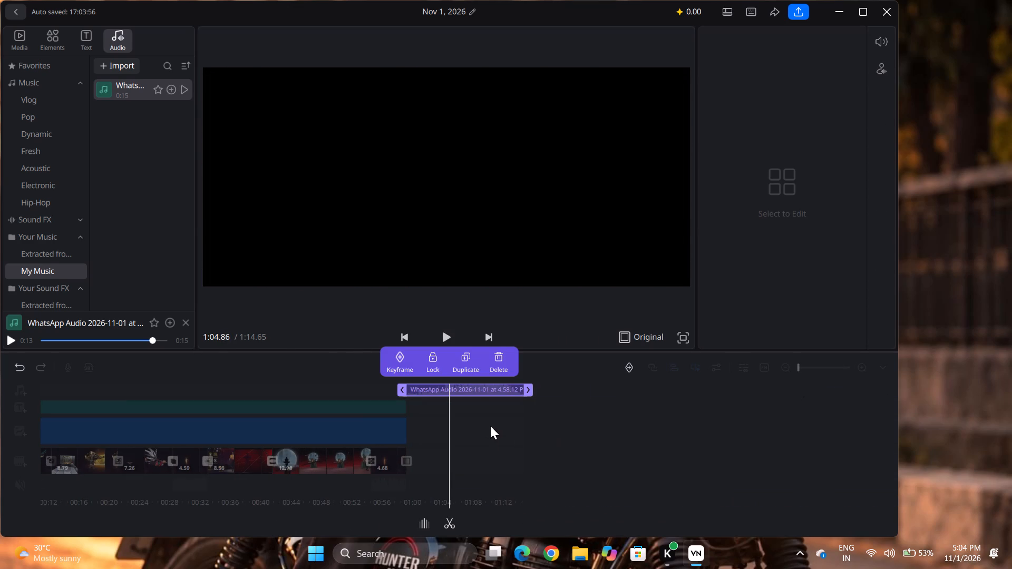
click(475, 390)
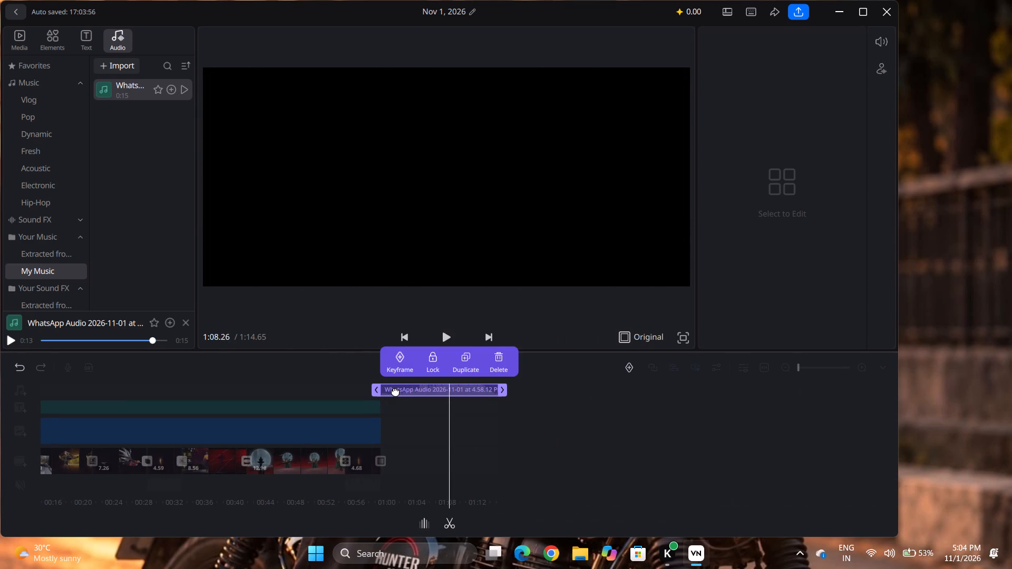
drag(395, 391, 81, 391)
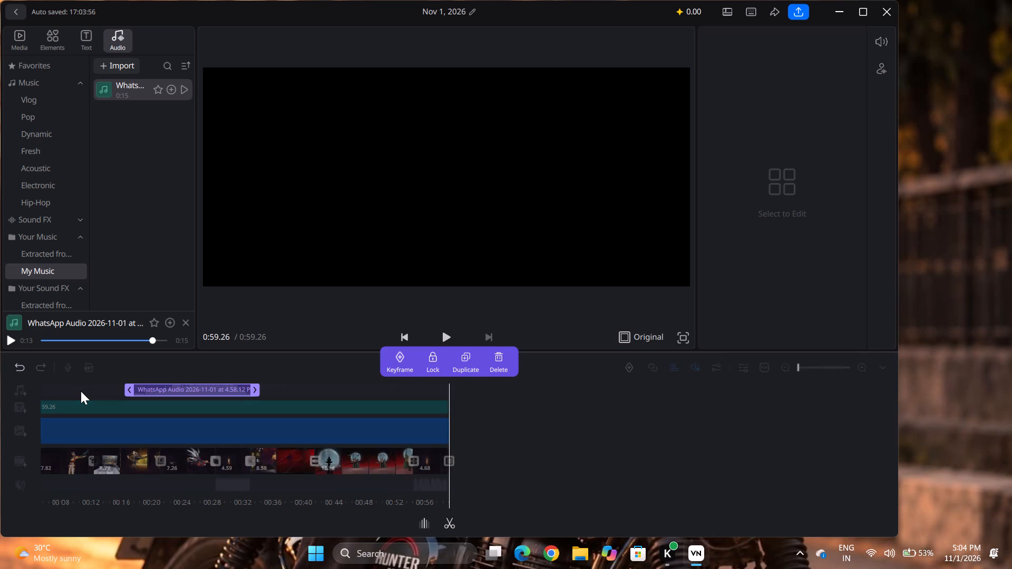
drag(170, 388, 130, 388)
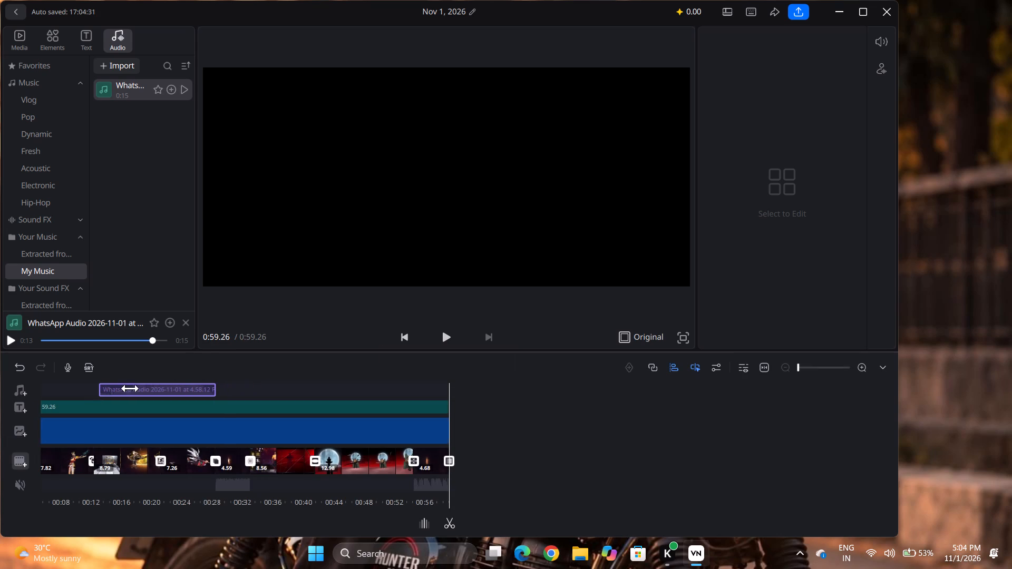
drag(130, 388, 73, 392)
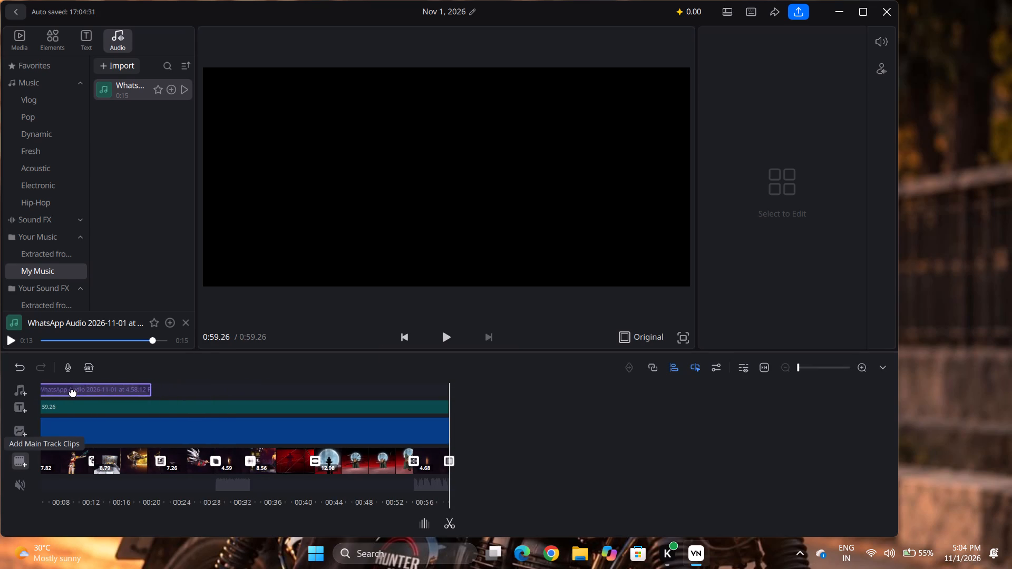
drag(73, 392, 79, 393)
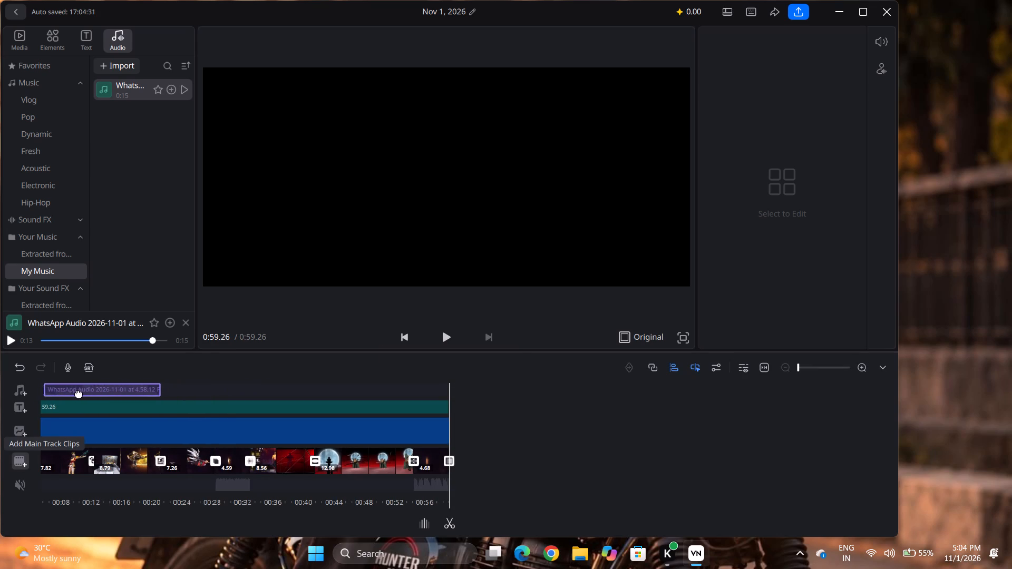
drag(79, 393, 80, 393)
click(645, 460)
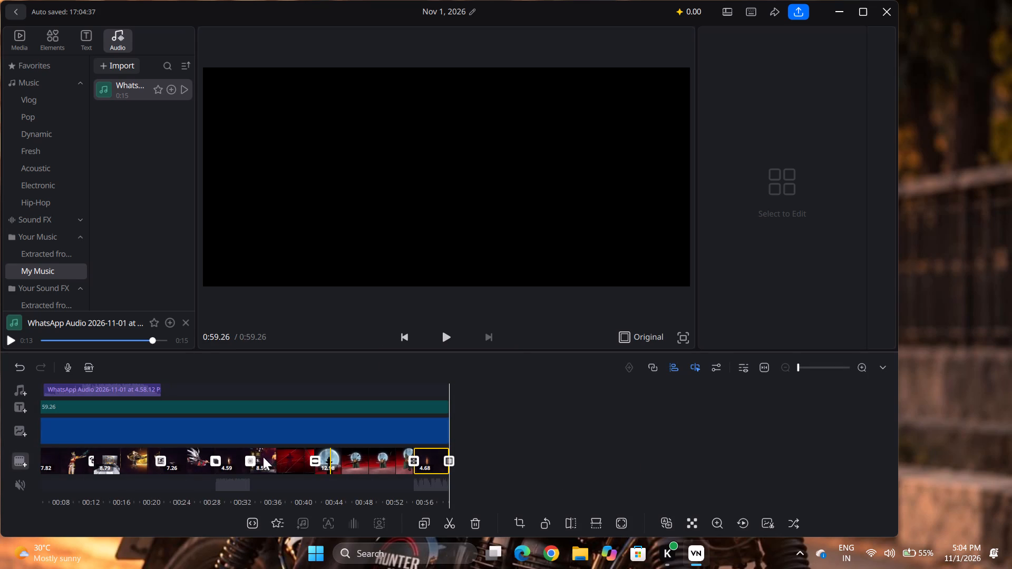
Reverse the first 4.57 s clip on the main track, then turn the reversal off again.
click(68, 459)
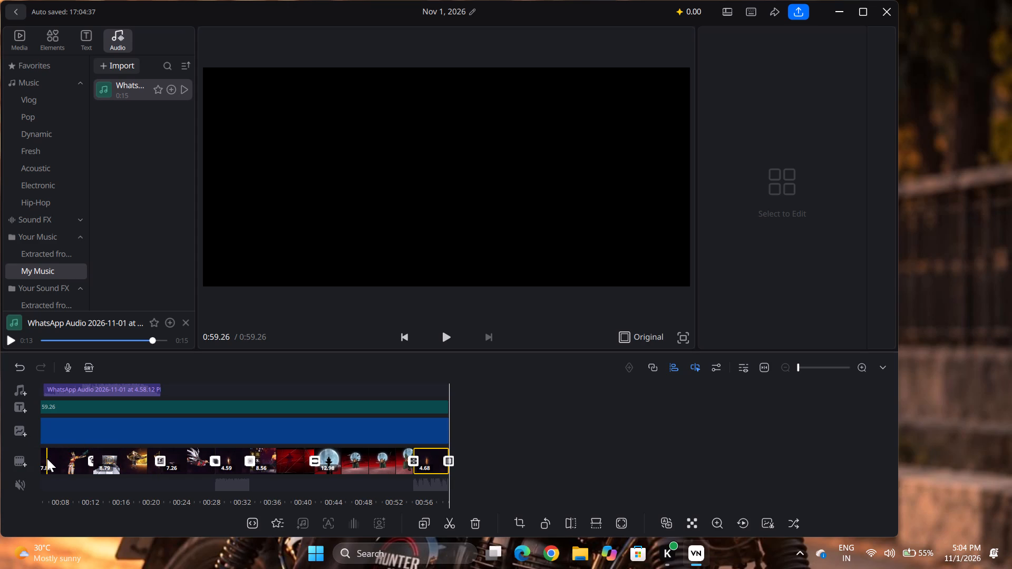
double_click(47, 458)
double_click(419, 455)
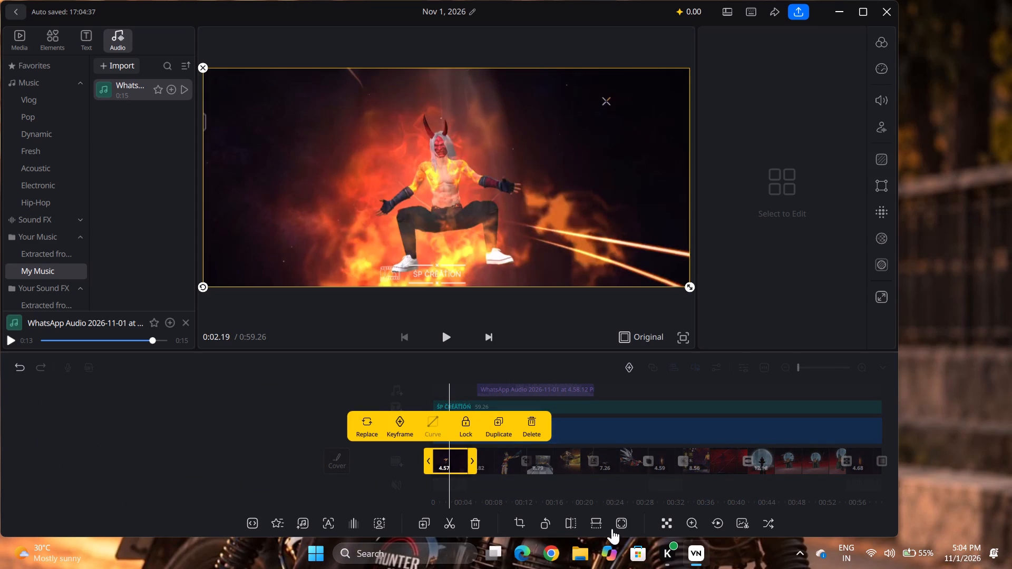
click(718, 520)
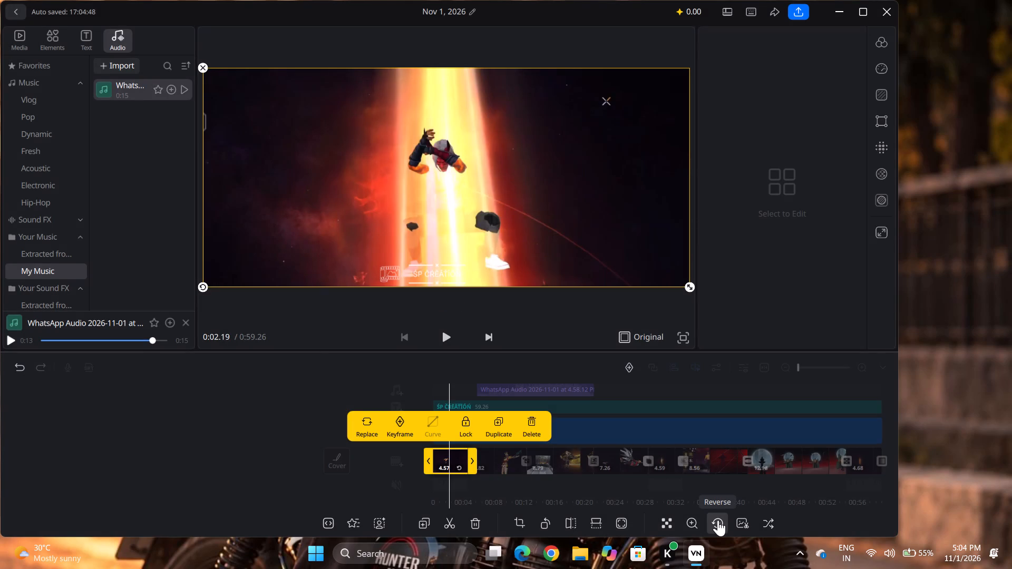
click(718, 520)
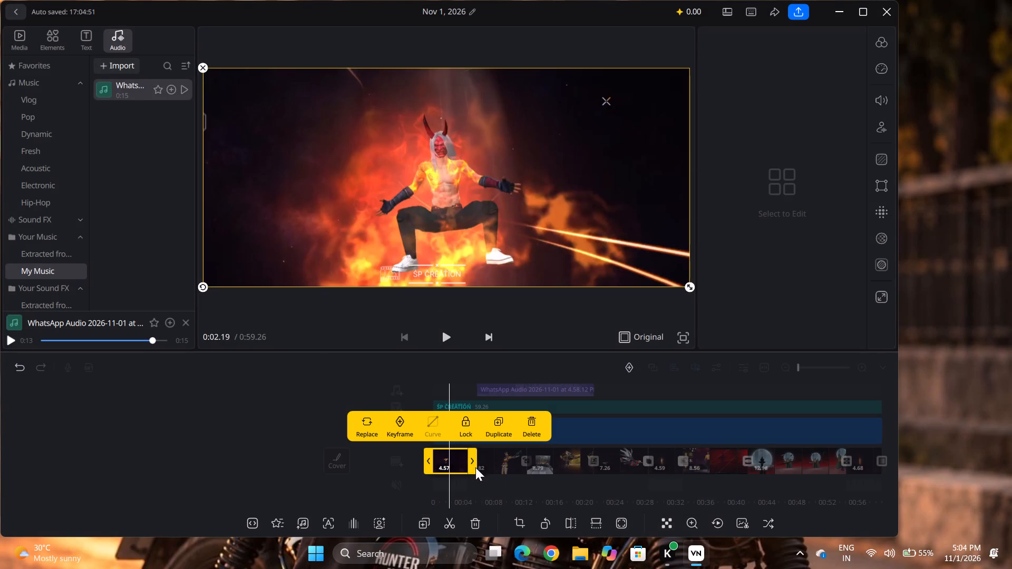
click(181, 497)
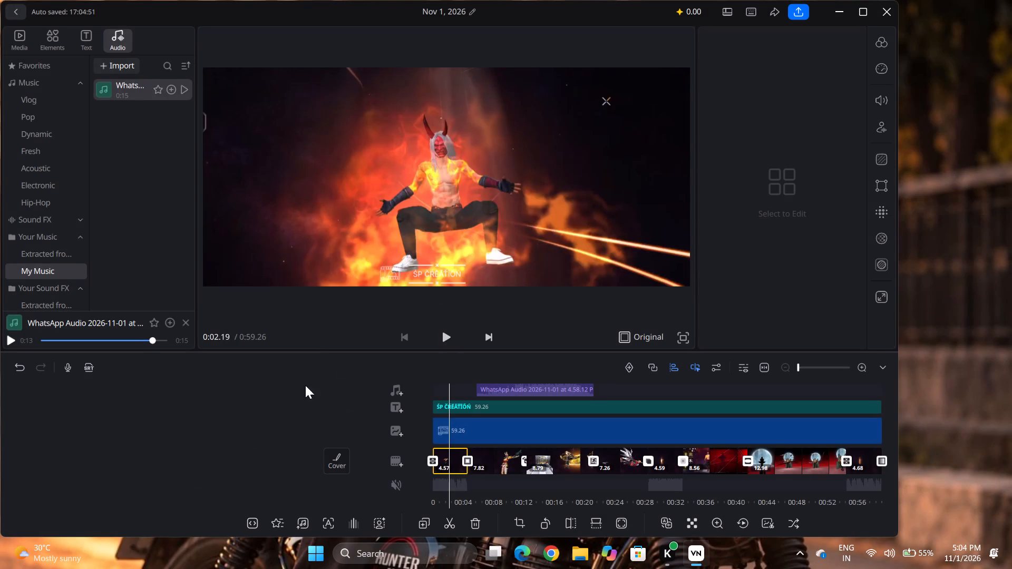
Move the WhatsApp audio clip to the very beginning of the timeline.
drag(494, 394, 487, 389)
click(504, 389)
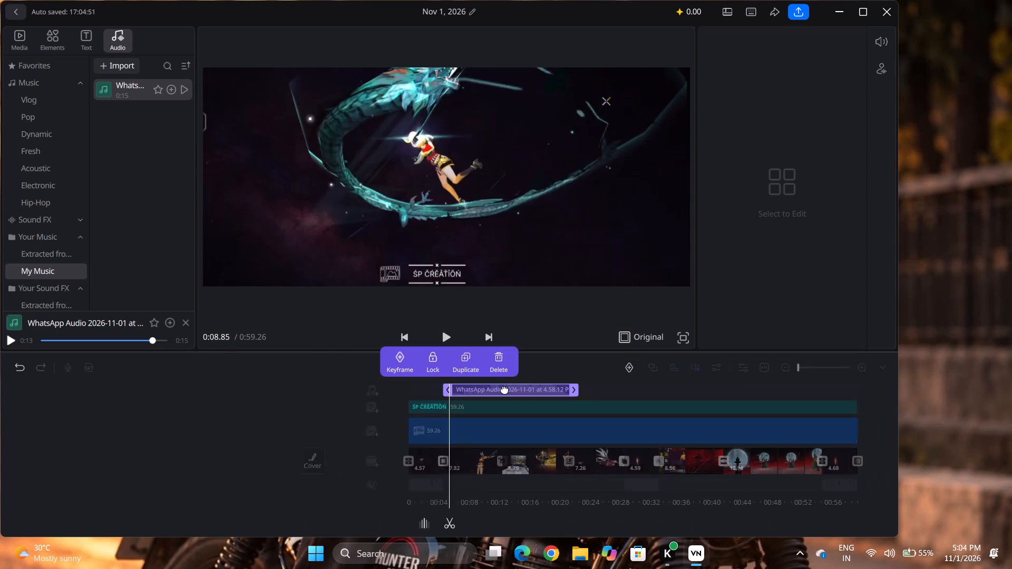
click(504, 389)
drag(504, 389, 451, 385)
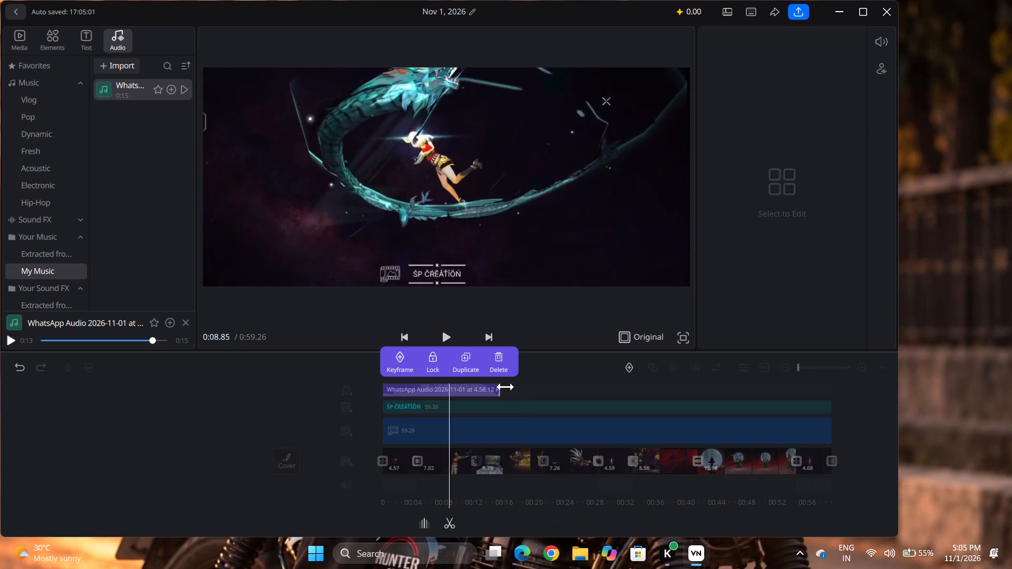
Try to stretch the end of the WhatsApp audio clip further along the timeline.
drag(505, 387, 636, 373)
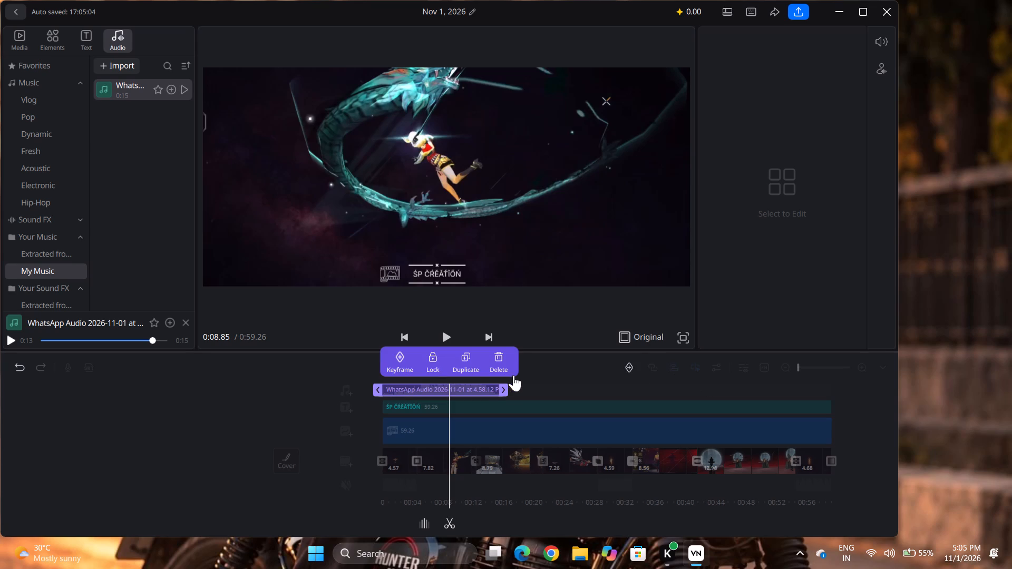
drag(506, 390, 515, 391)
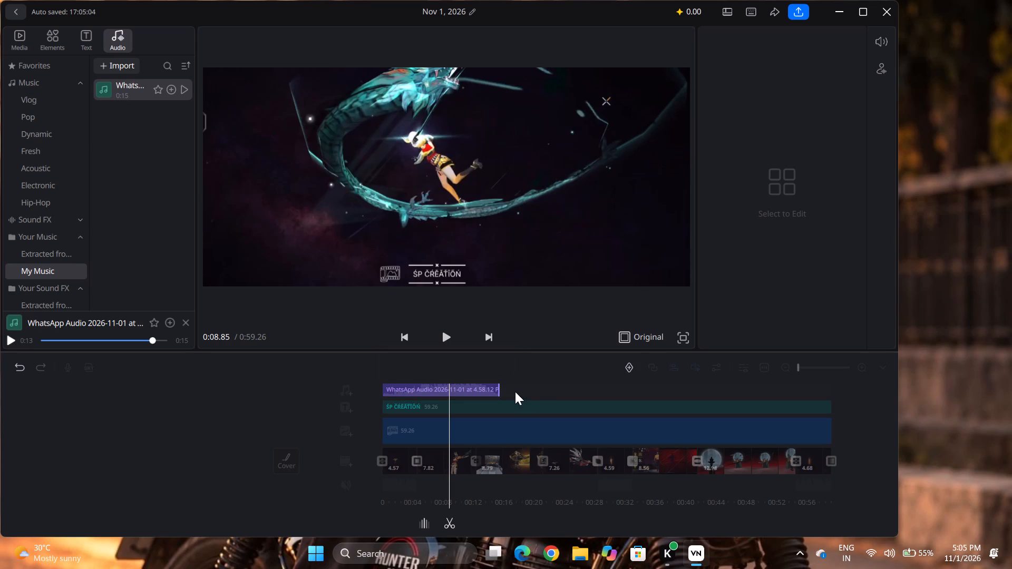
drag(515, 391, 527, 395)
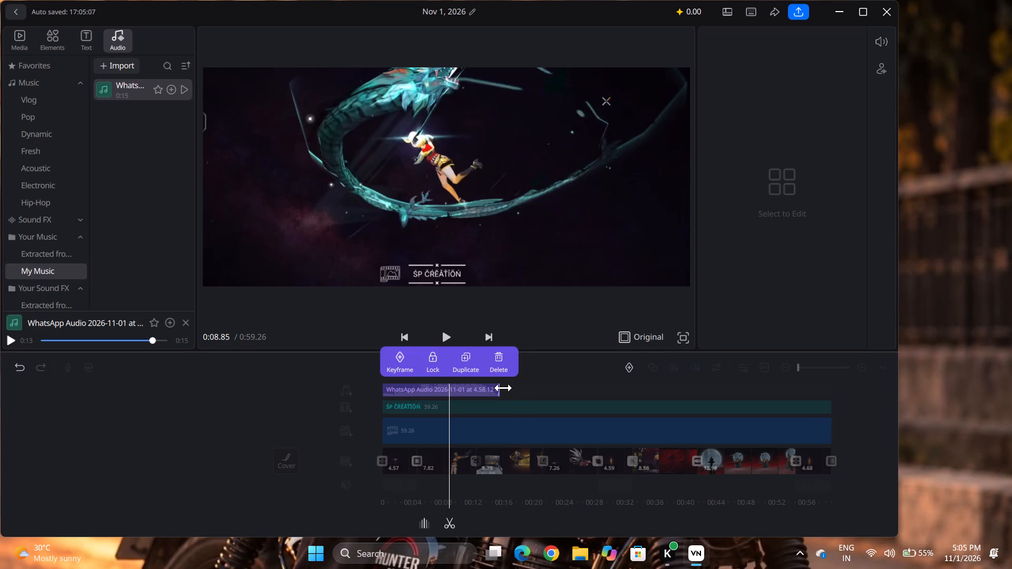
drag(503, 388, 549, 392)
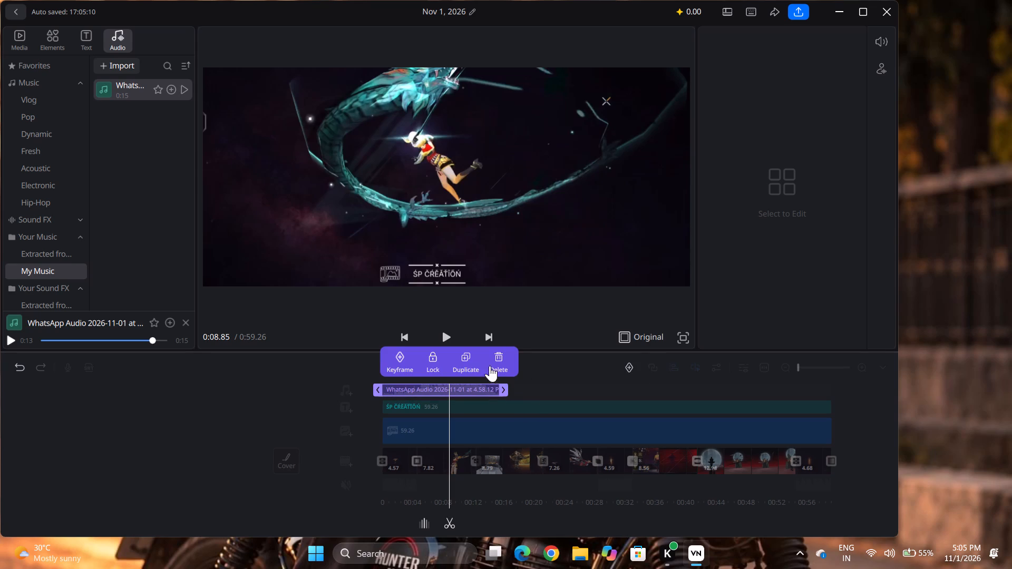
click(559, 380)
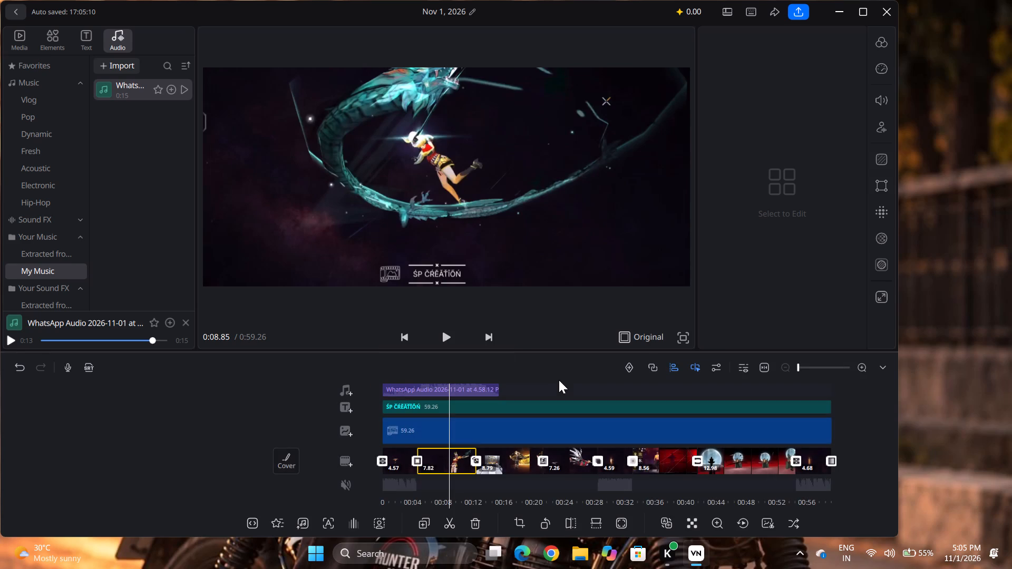
Return the playhead to the opening clip, at about 1.8 s.
click(396, 463)
double_click(396, 463)
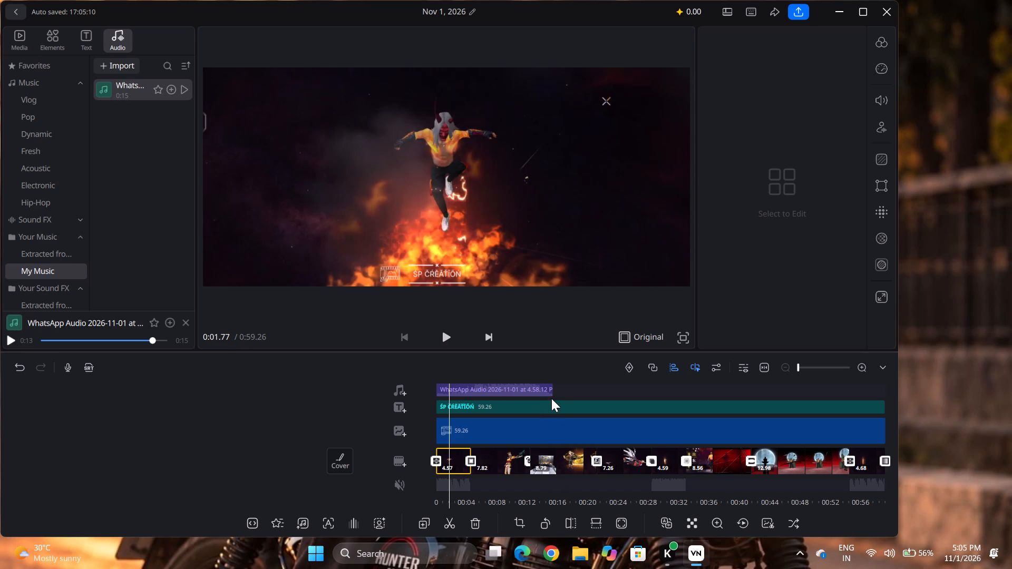
Scrub the timeline around the end of the WhatsApp audio clip and play the edit from the start to review the music.
click(553, 397)
triple_click(553, 397)
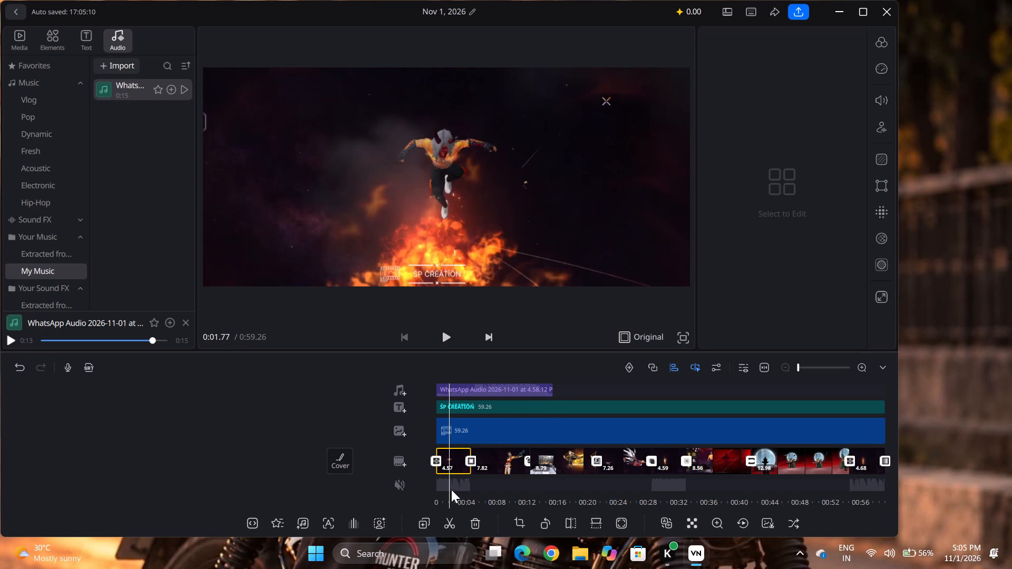
drag(449, 490, 505, 501)
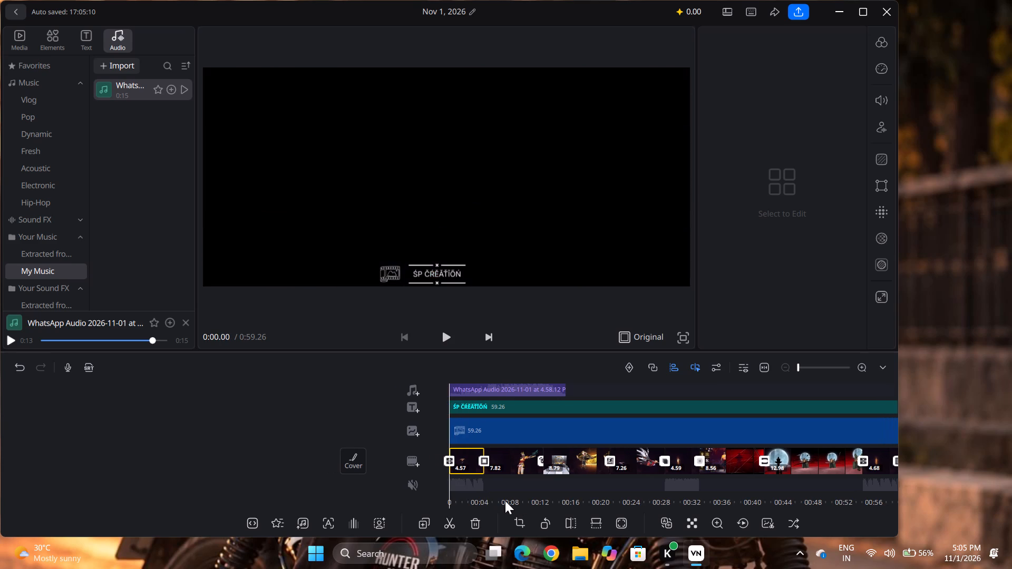
drag(505, 501, 362, 491)
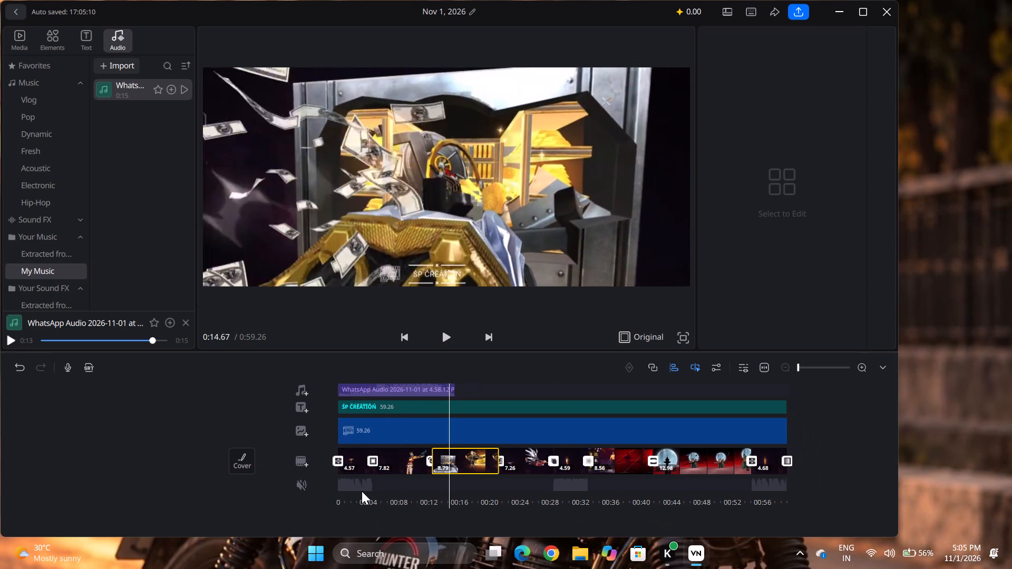
drag(362, 491, 356, 490)
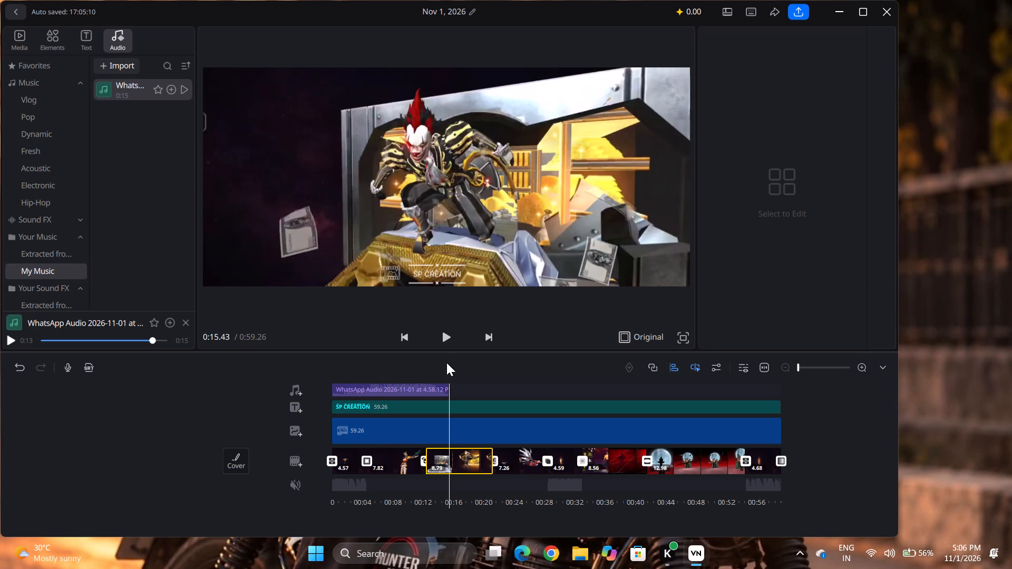
click(442, 337)
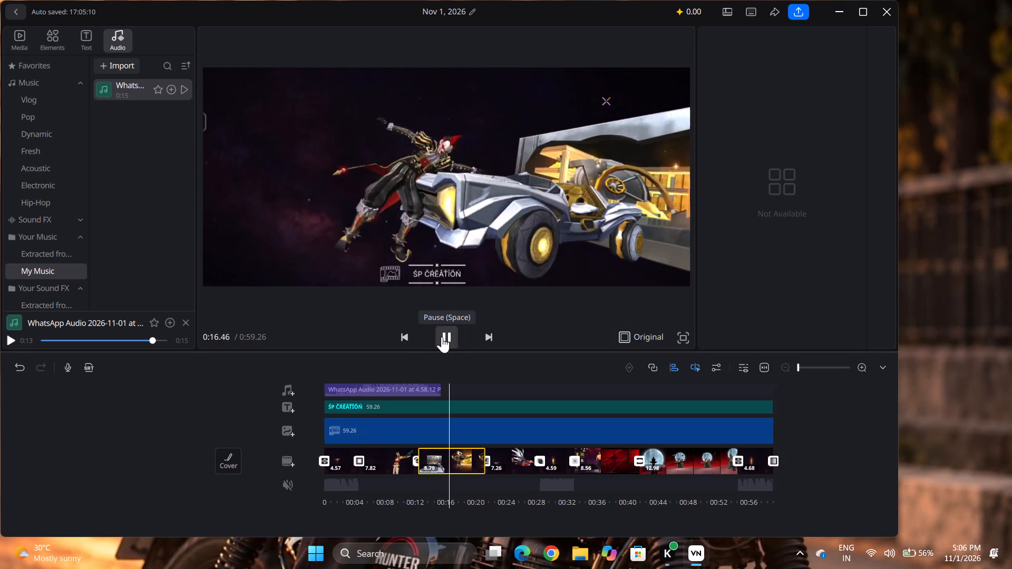
double_click(323, 456)
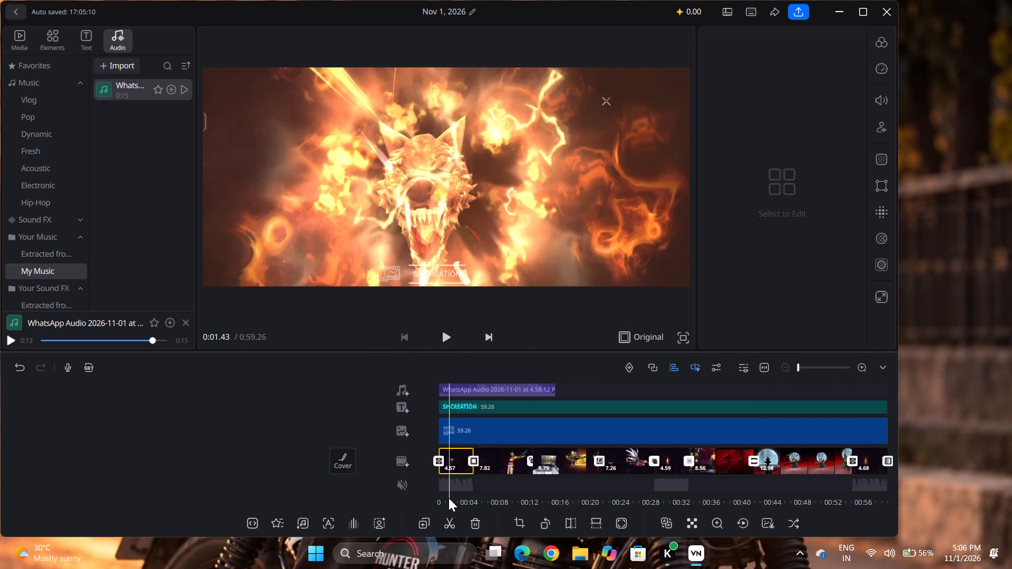
drag(449, 498, 524, 498)
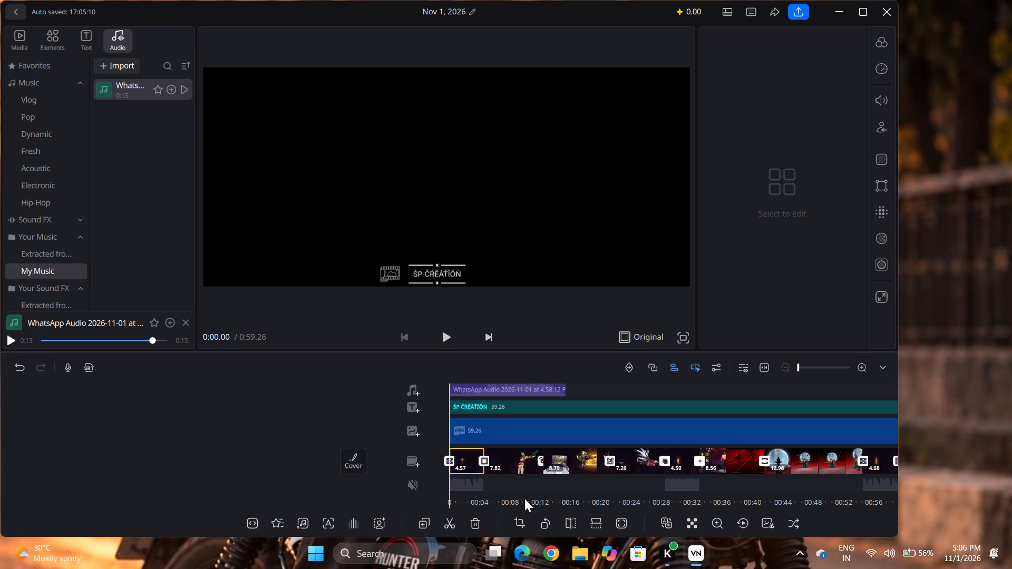
click(437, 340)
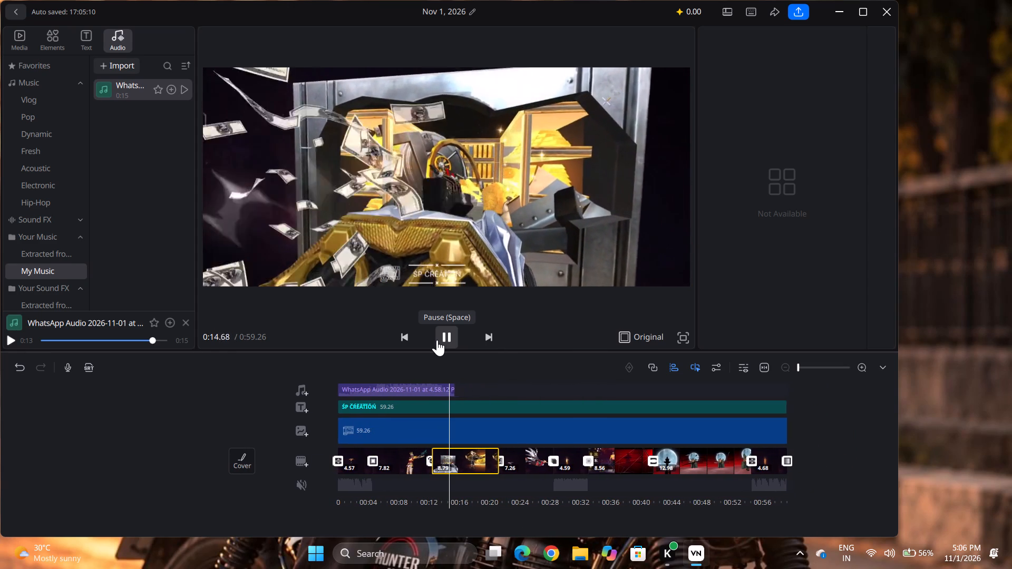
Duplicate the WhatsApp audio clip on the timeline.
drag(423, 388, 495, 394)
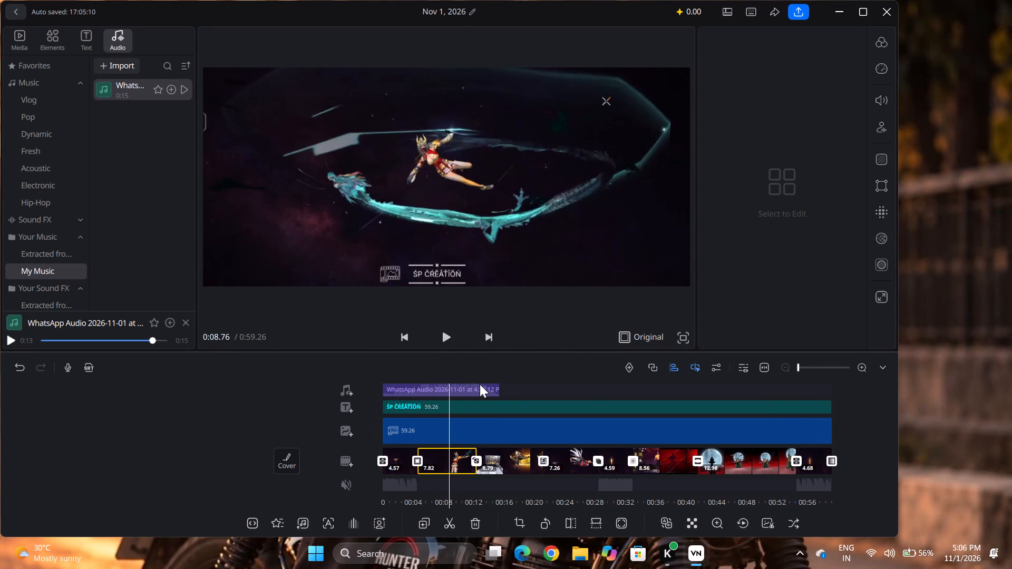
click(480, 381)
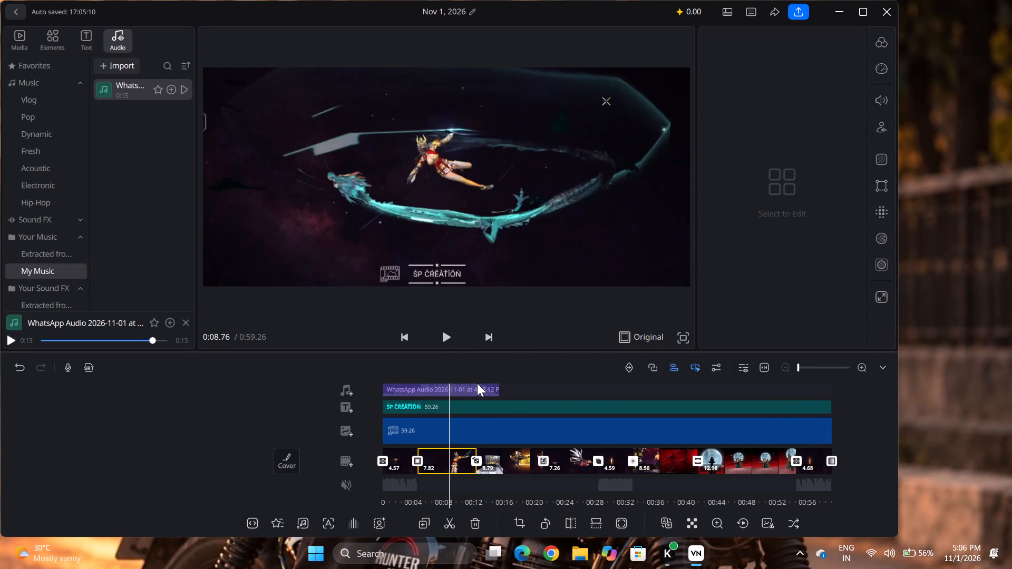
double_click(477, 383)
double_click(473, 395)
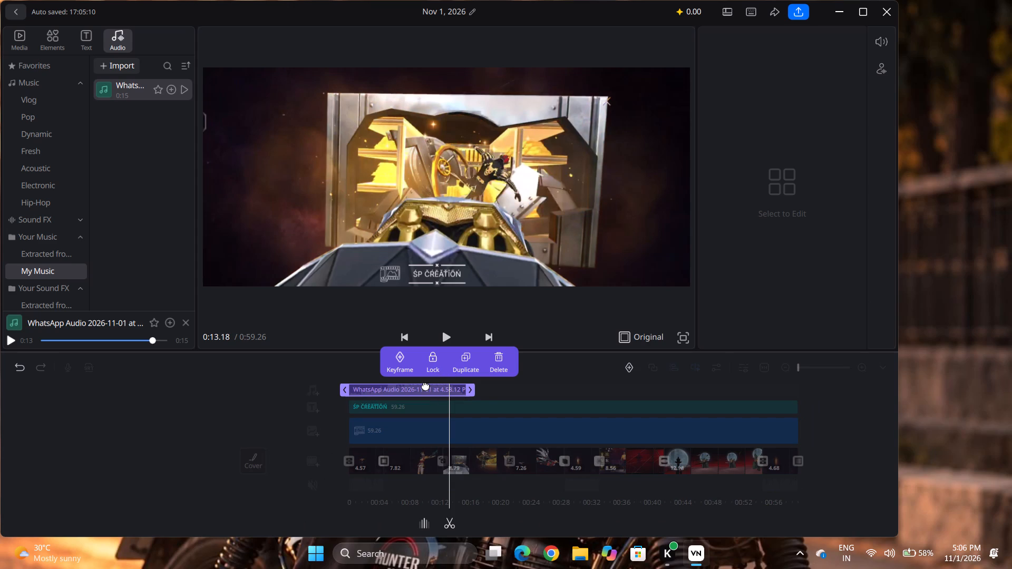
click(464, 366)
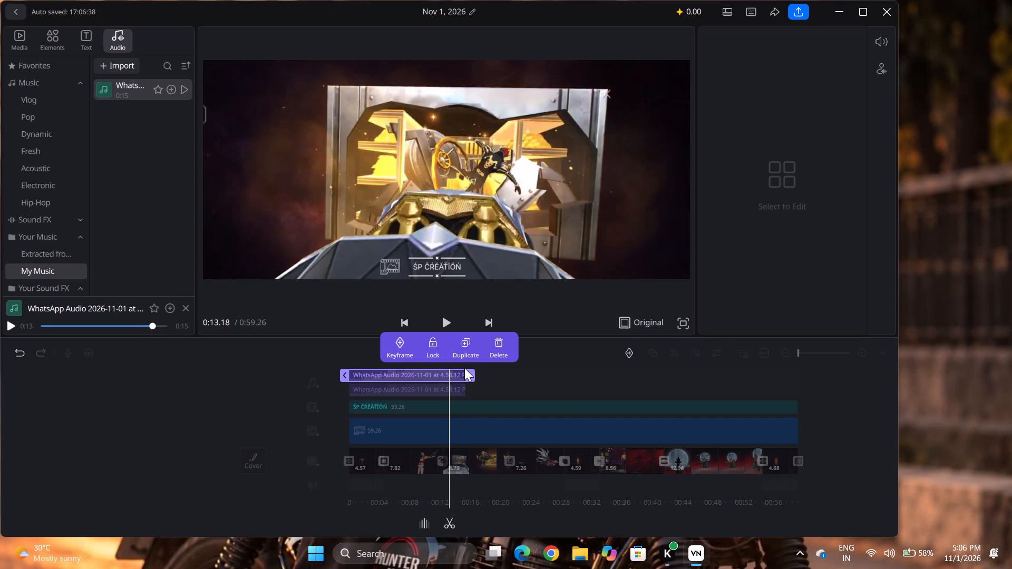
Move the lower WhatsApp audio copy along the timeline to start at about 13 s, near the end of the first copy.
drag(446, 395, 534, 380)
click(534, 380)
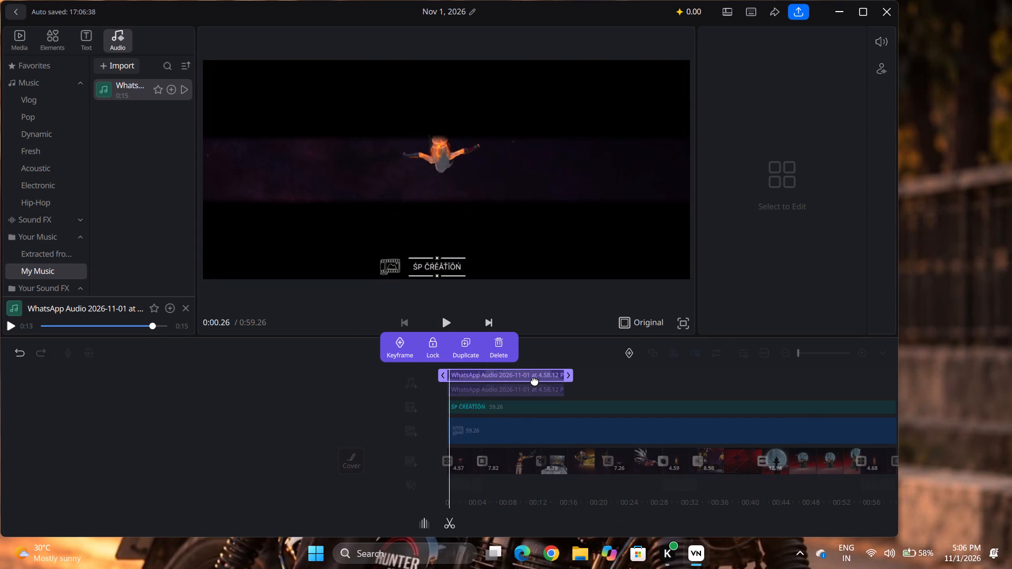
click(605, 372)
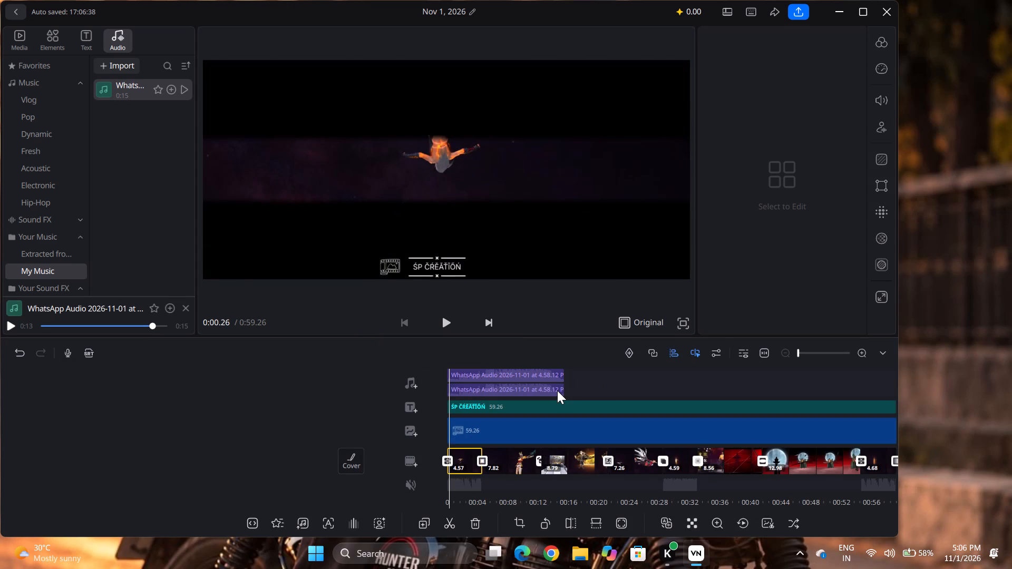
double_click(557, 390)
double_click(440, 389)
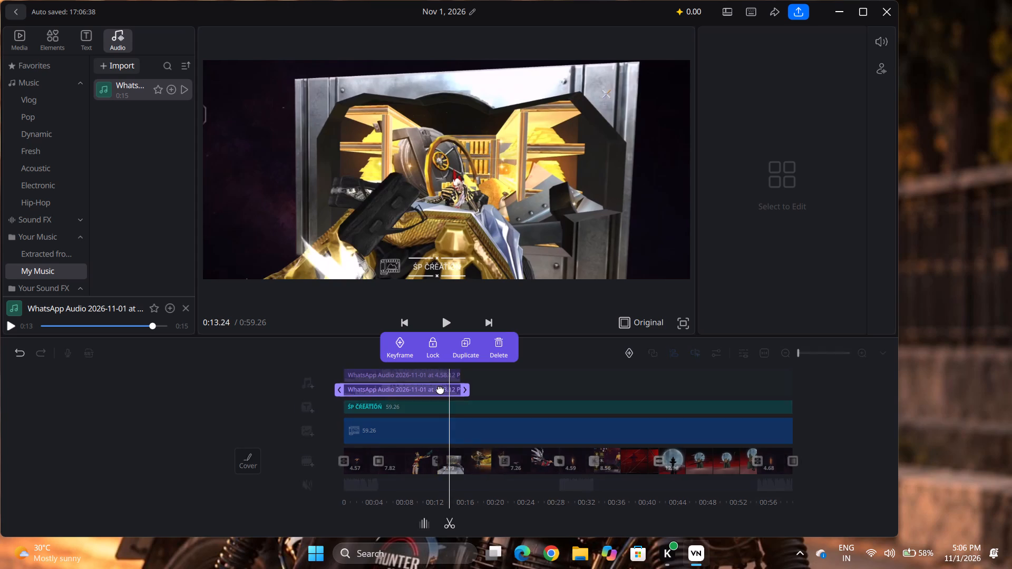
click(440, 389)
click(440, 389)
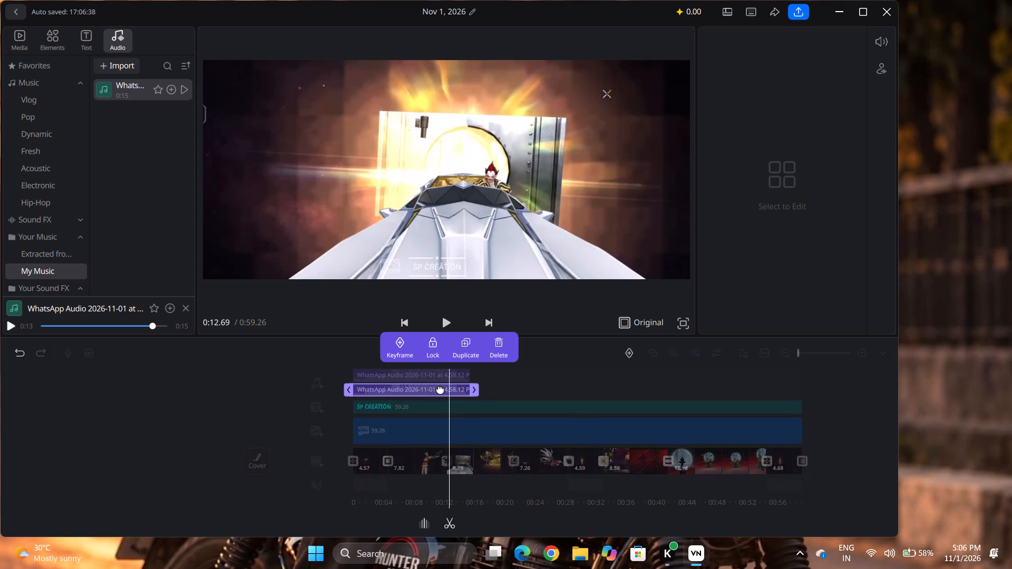
drag(440, 389, 527, 387)
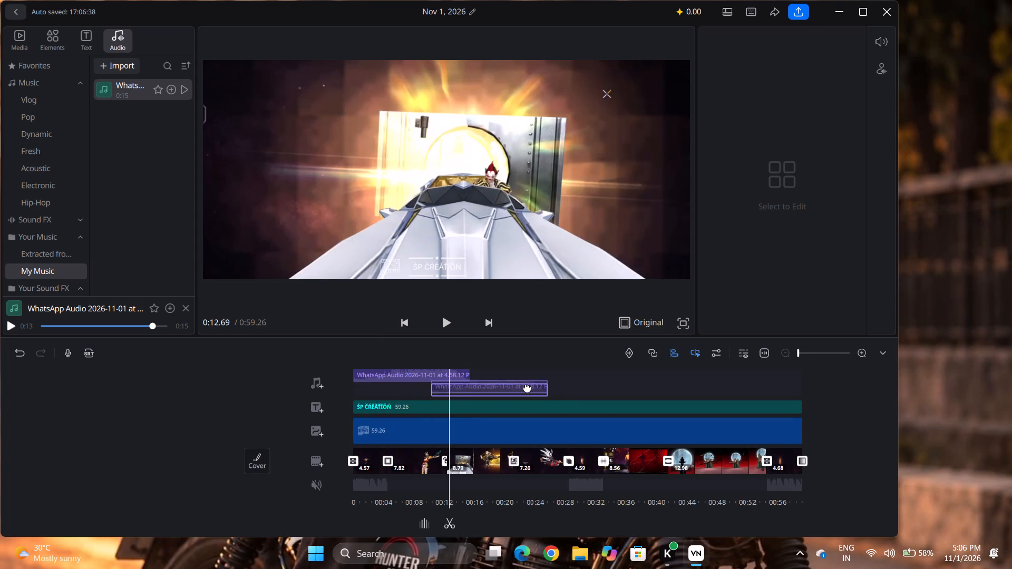
Finish placing the second WhatsApp audio clip so it starts at about 13 s on the timeline.
drag(527, 387, 543, 390)
Duplicate the second WhatsApp audio clip and move the upper copy to start at about 27 s on the timeline.
click(543, 390)
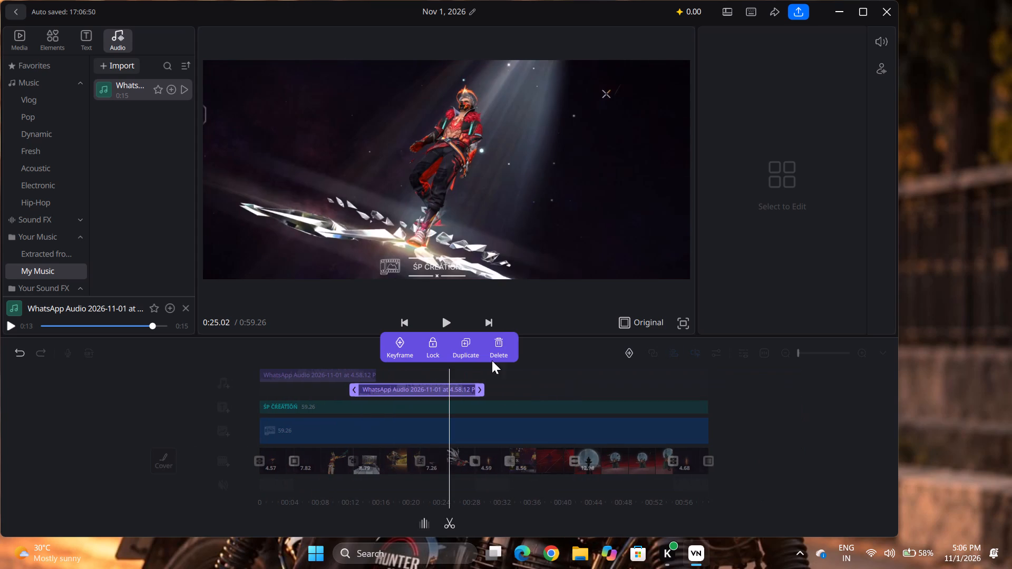
click(472, 342)
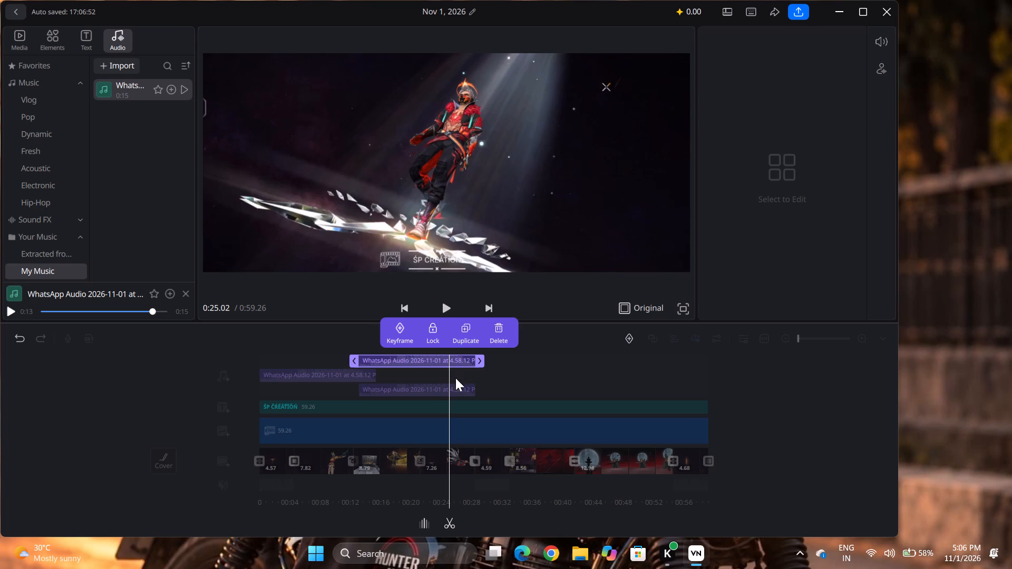
click(434, 390)
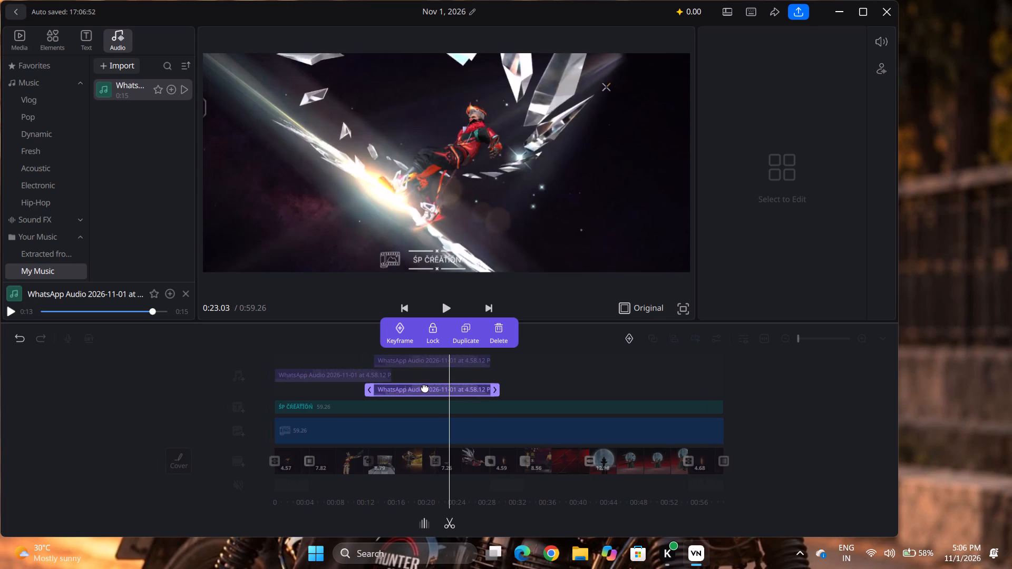
click(364, 378)
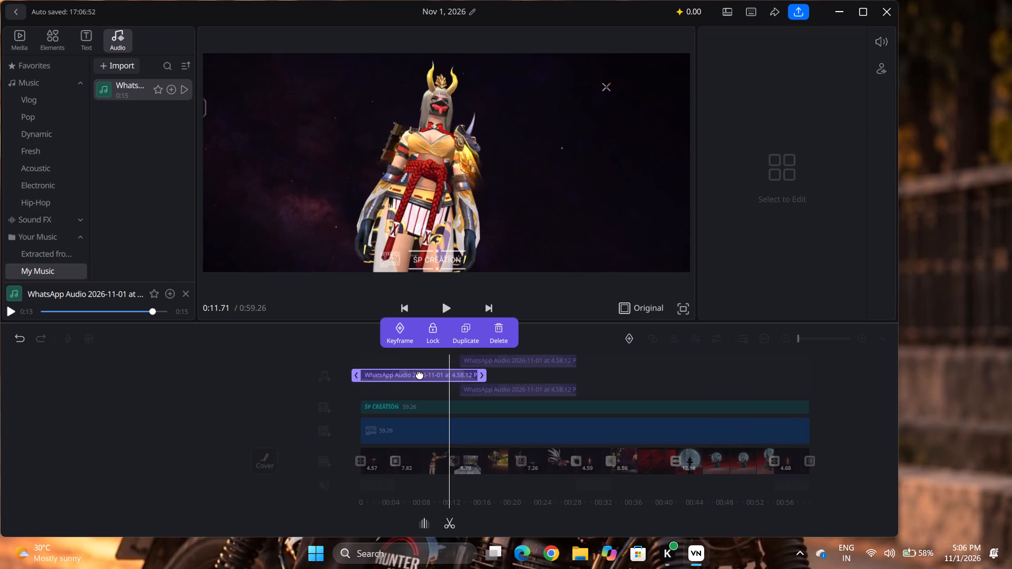
click(511, 360)
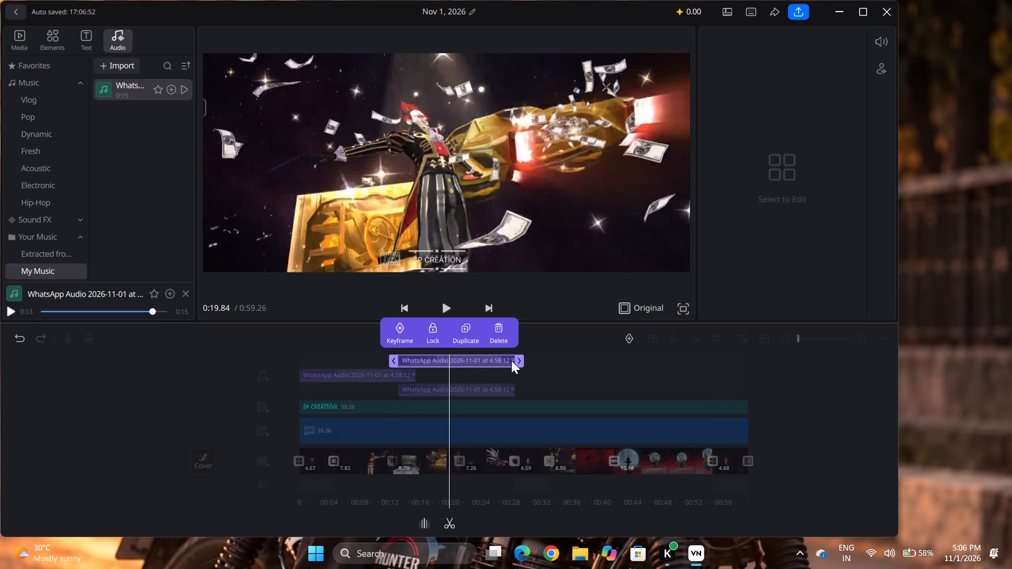
drag(494, 357, 572, 354)
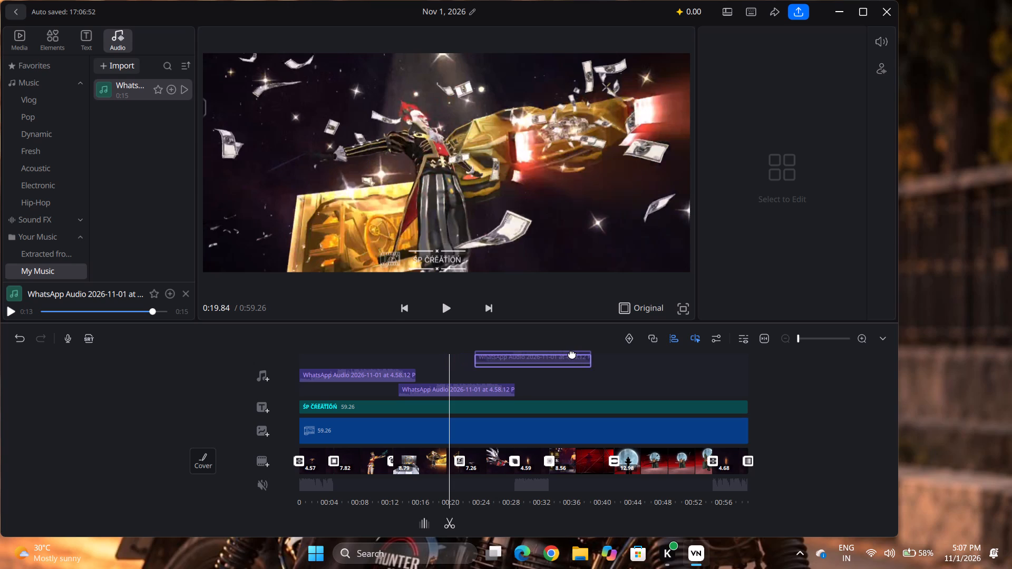
drag(572, 354, 600, 357)
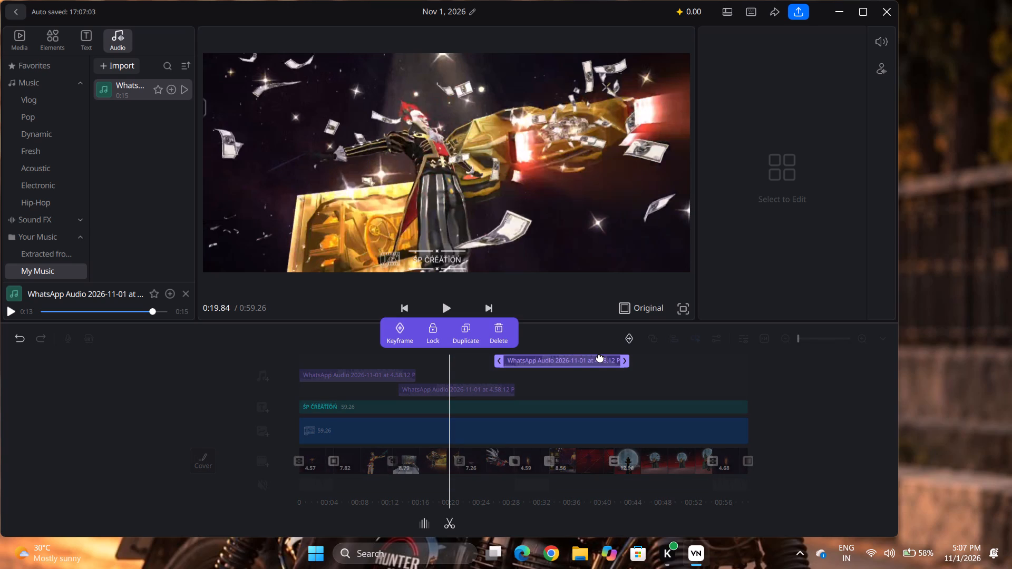
click(713, 388)
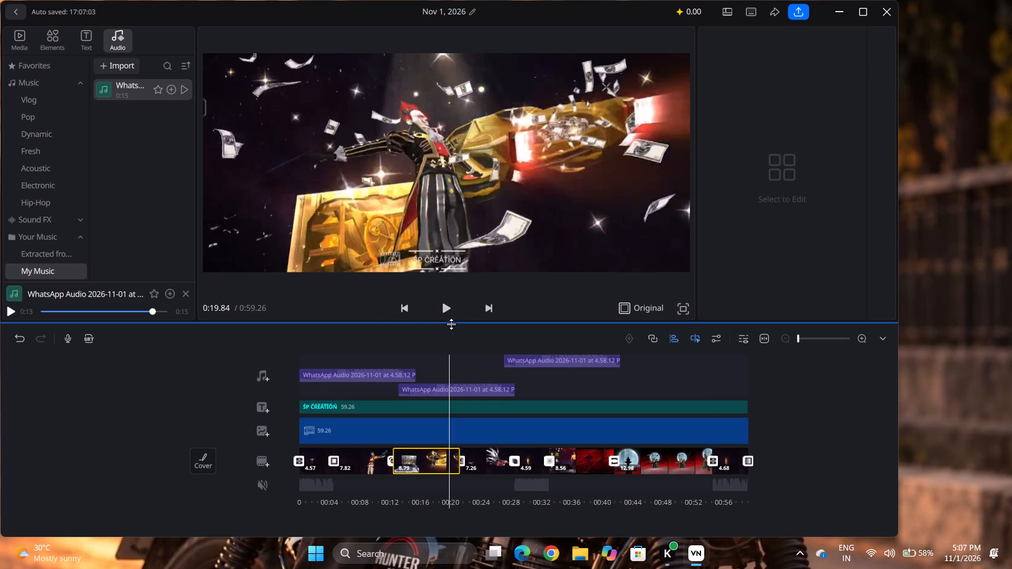
Play the edit from about 20 s to review the music across the second and third audio clips.
click(450, 317)
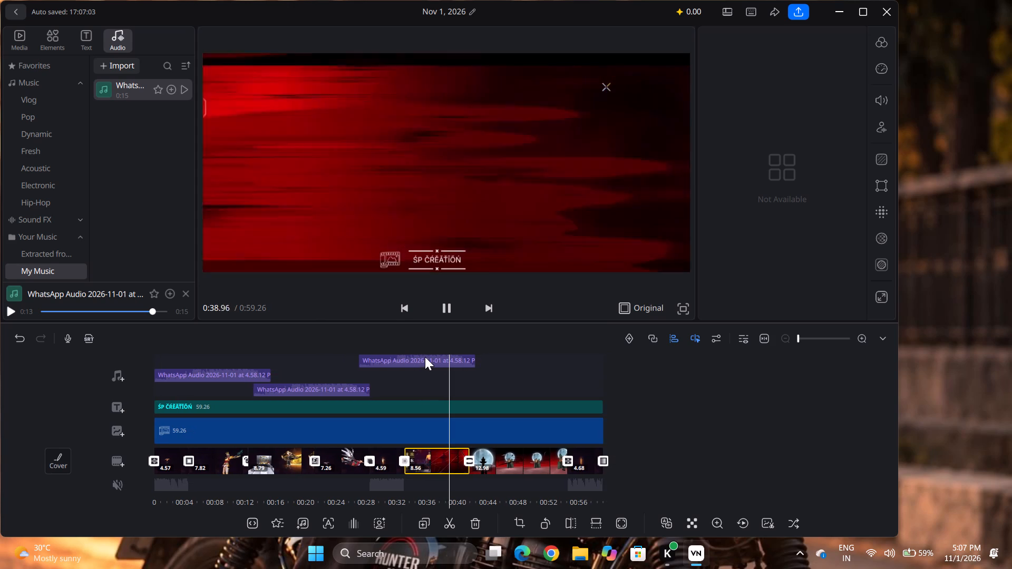
Duplicate the WhatsApp audio clip at 27 s and move the lower one of the pair to start at about 39 s.
click(425, 357)
click(460, 329)
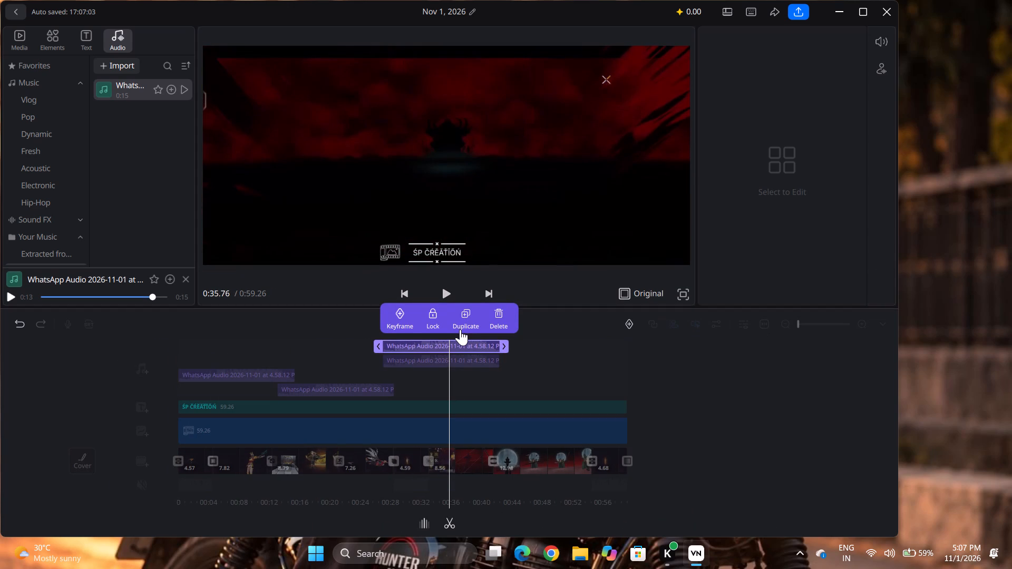
click(474, 359)
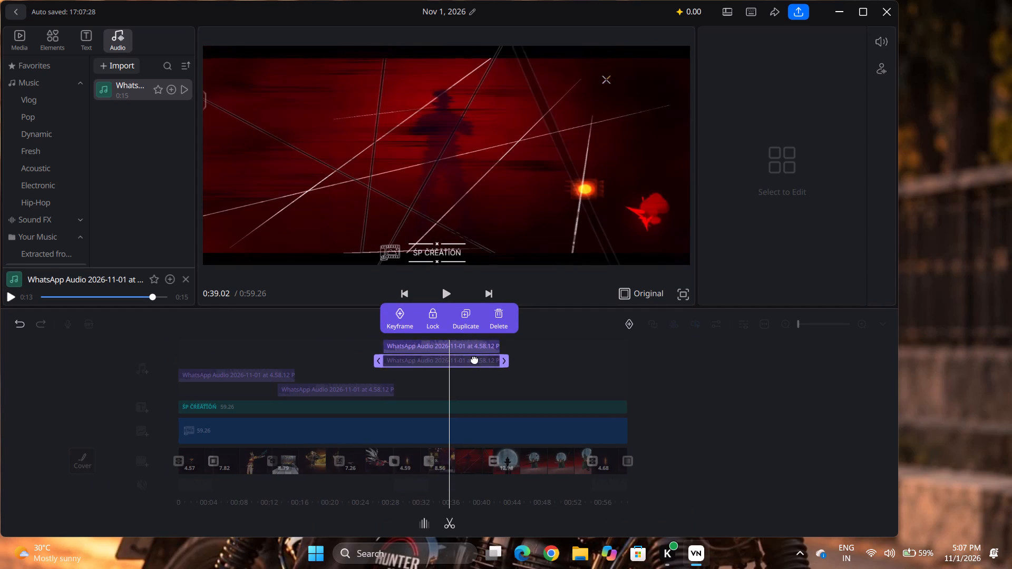
drag(450, 356, 492, 361)
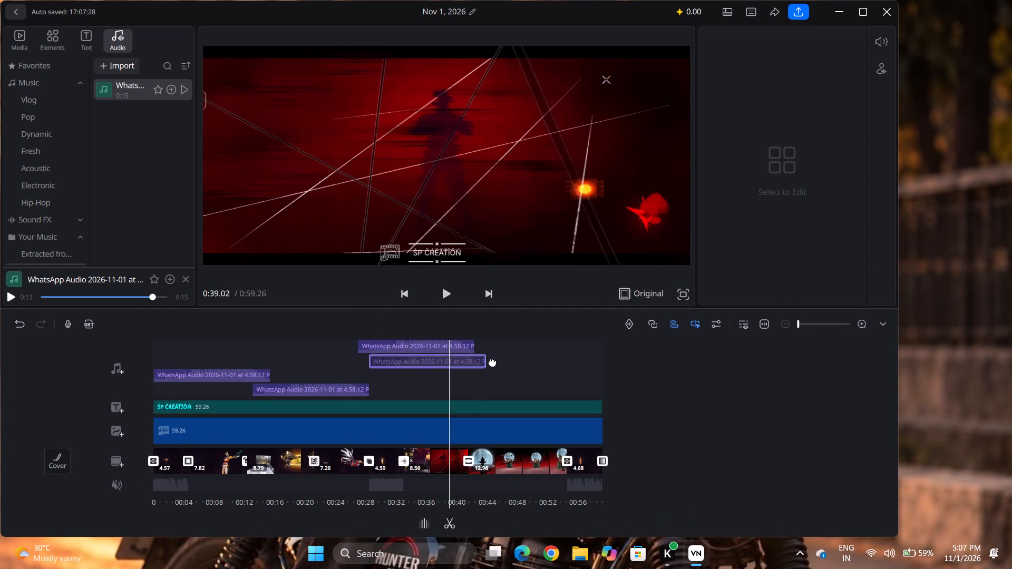
drag(492, 361, 551, 359)
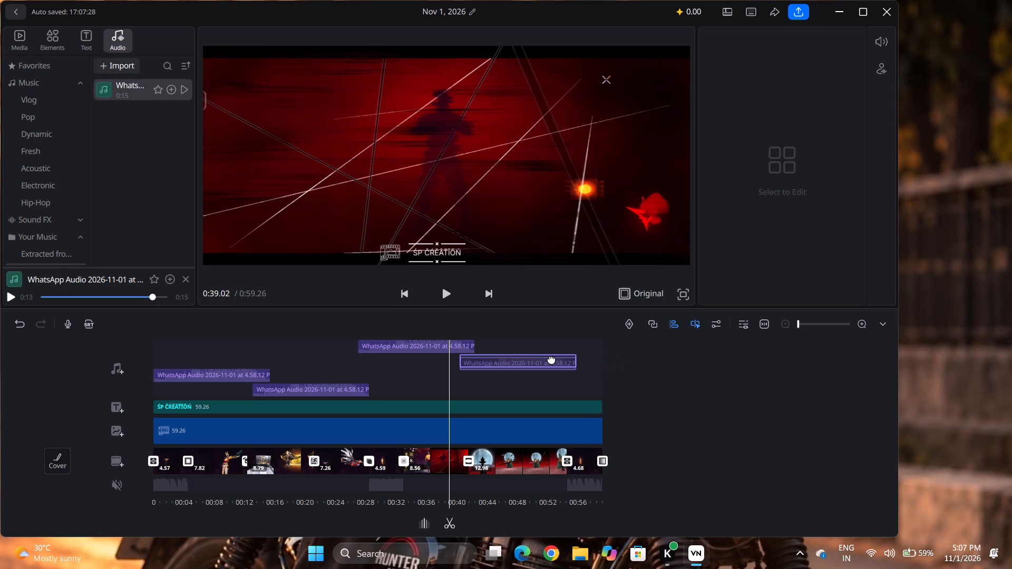
drag(551, 359, 540, 360)
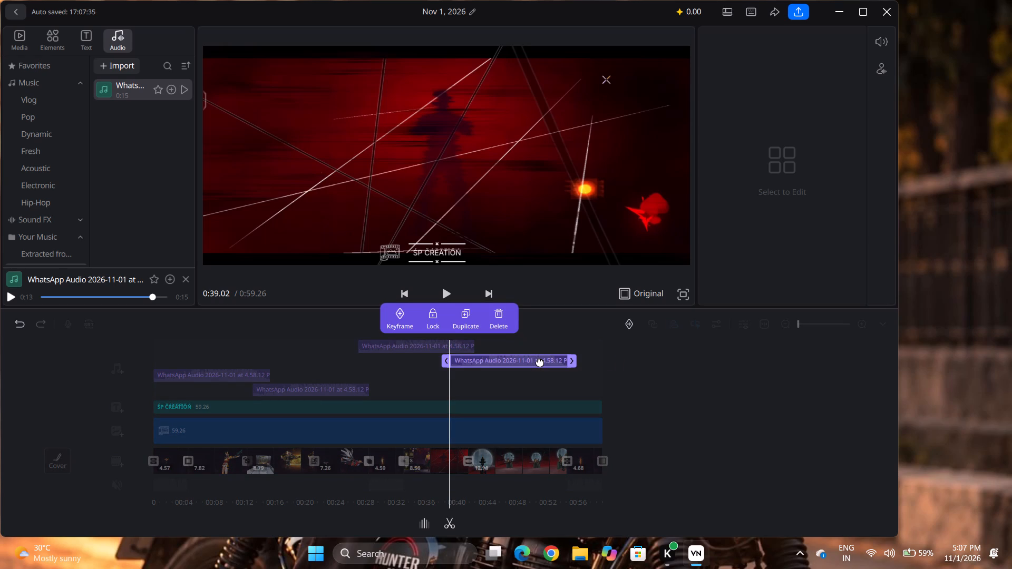
Duplicate the WhatsApp audio clip at 39 s and move the lower one to start at about 44 s, ending with the video.
click(540, 361)
click(459, 317)
click(476, 356)
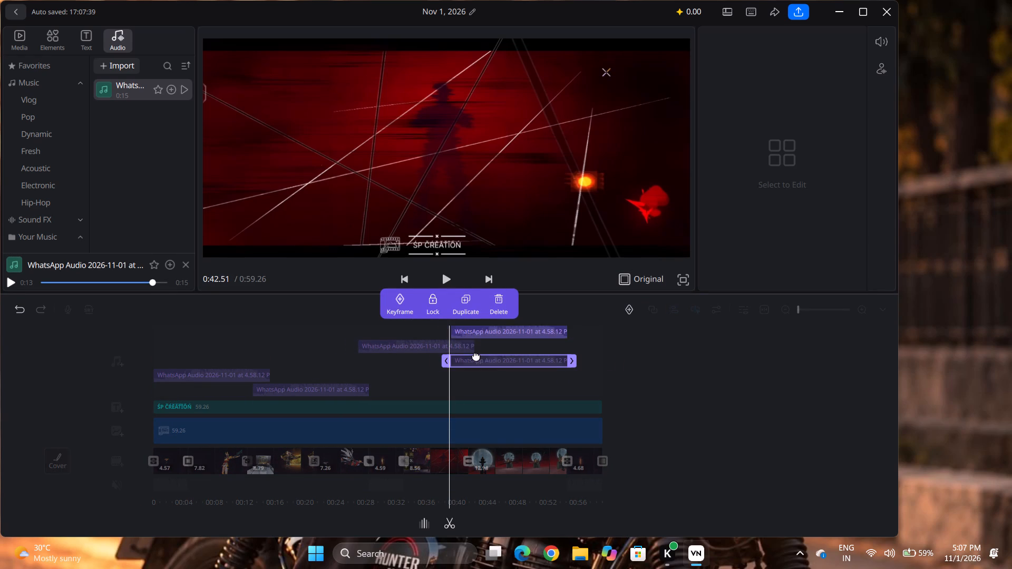
click(476, 361)
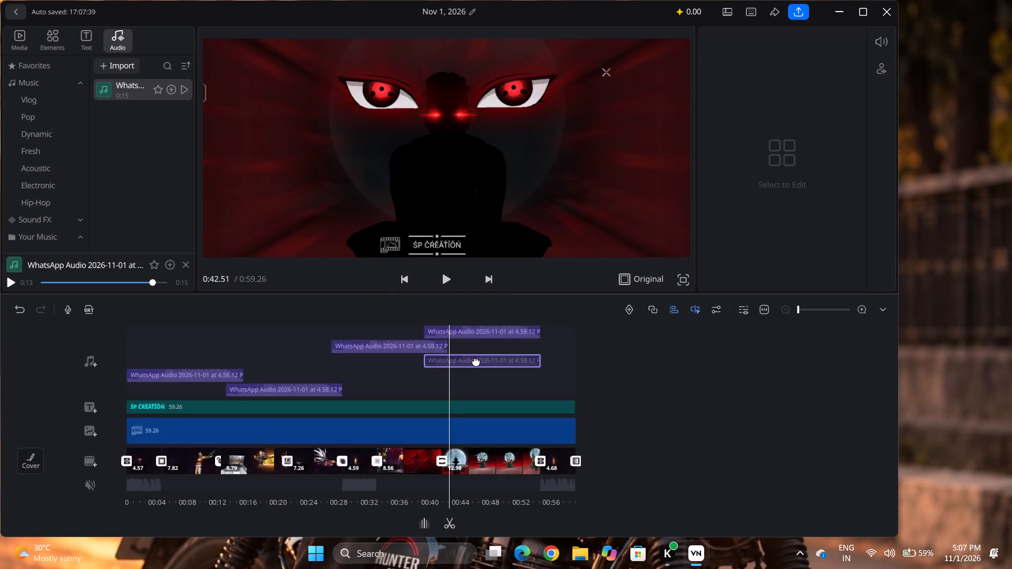
drag(476, 361, 518, 363)
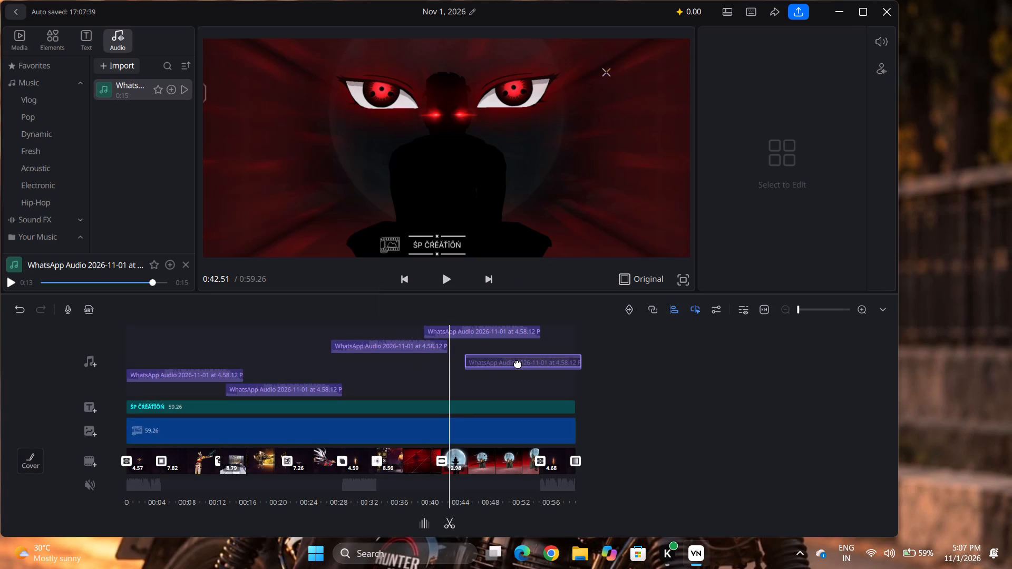
drag(518, 363, 513, 363)
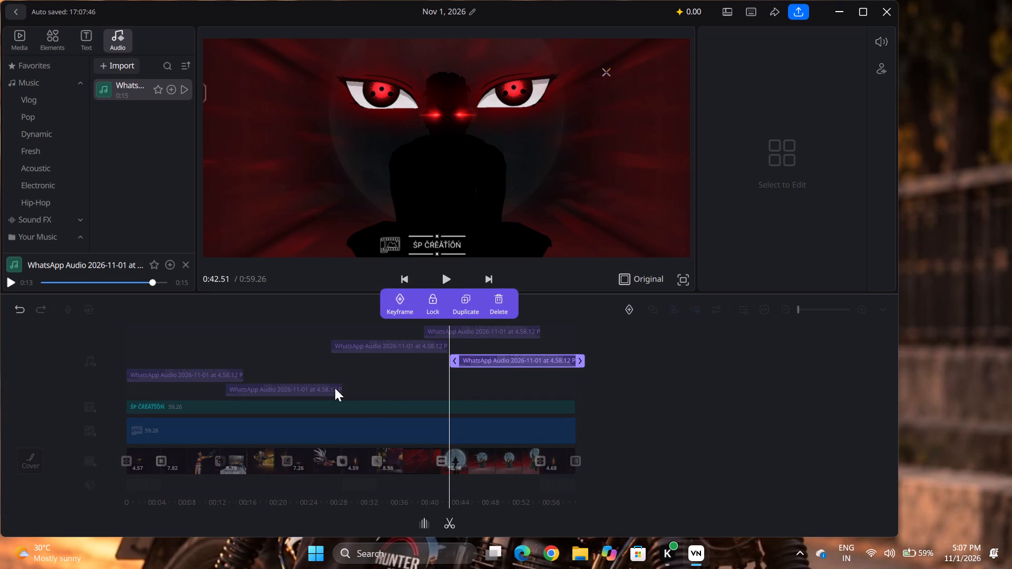
click(626, 393)
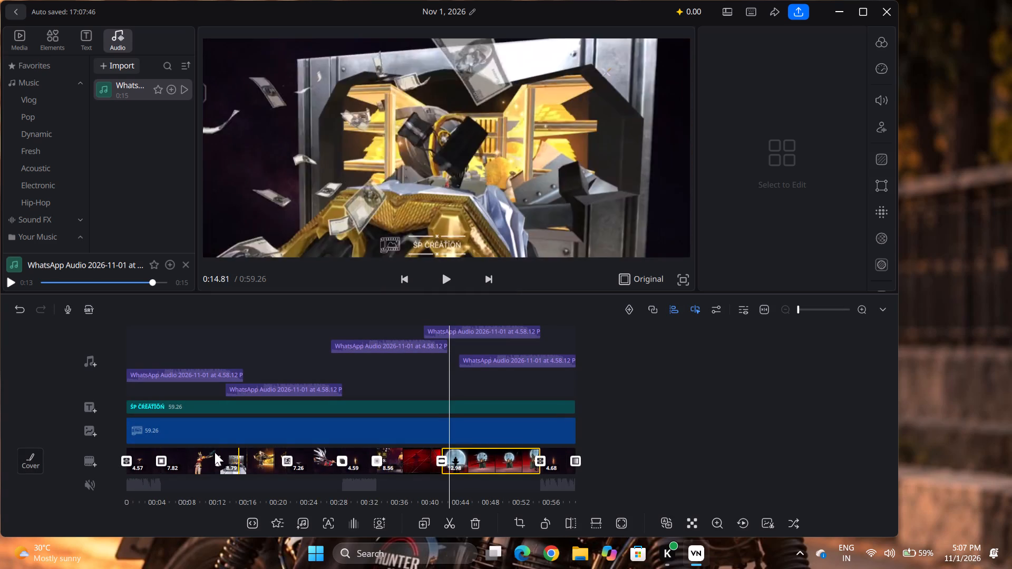
Play the edit from the beginning to check the sequence of WhatsApp audio copies against the video.
click(140, 457)
drag(140, 457, 461, 365)
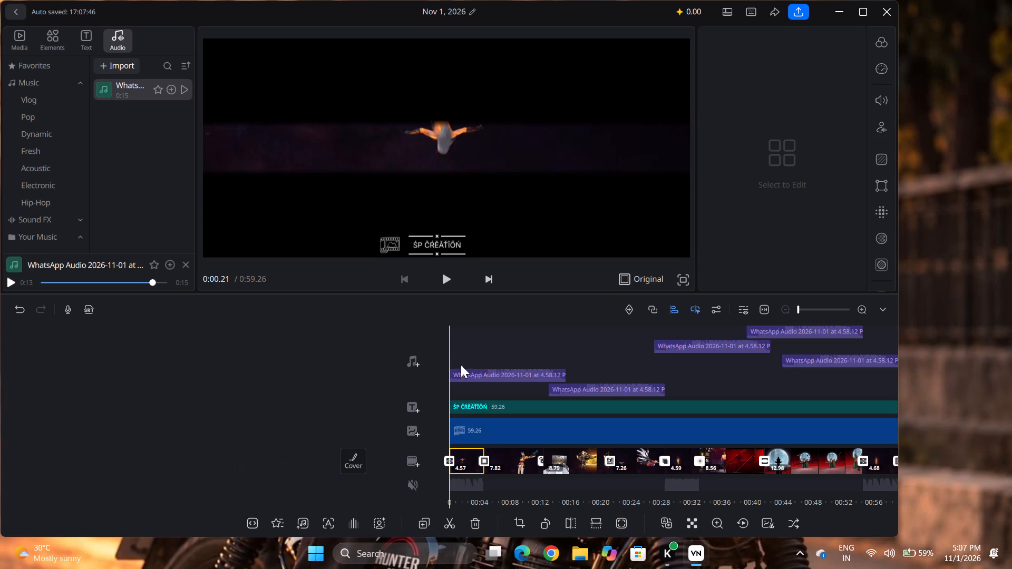
drag(461, 365, 449, 279)
click(449, 279)
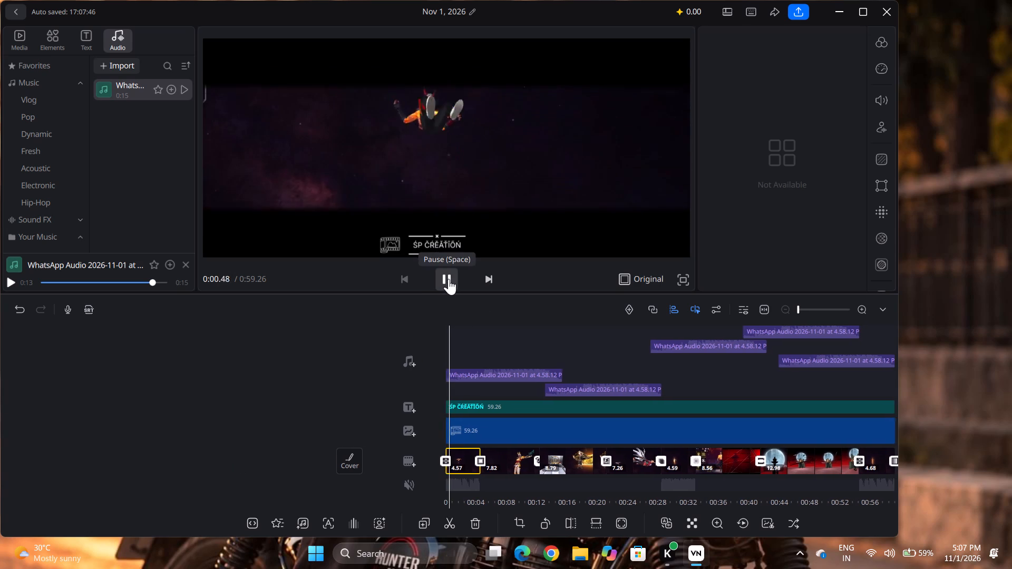
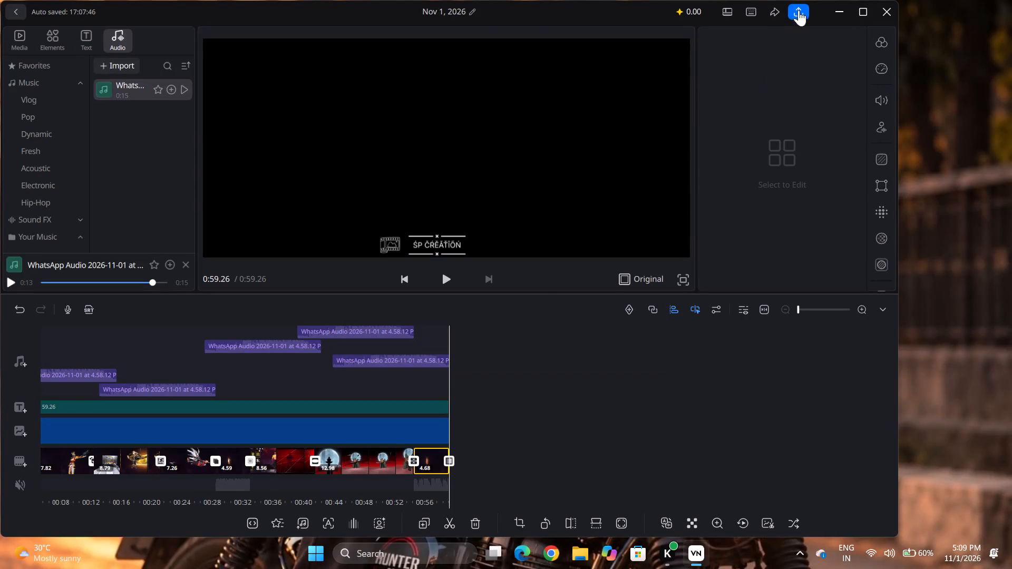
Line up four of the WhatsApp audio copies end to end on one audio track, starting from the beginning of the video.
click(444, 278)
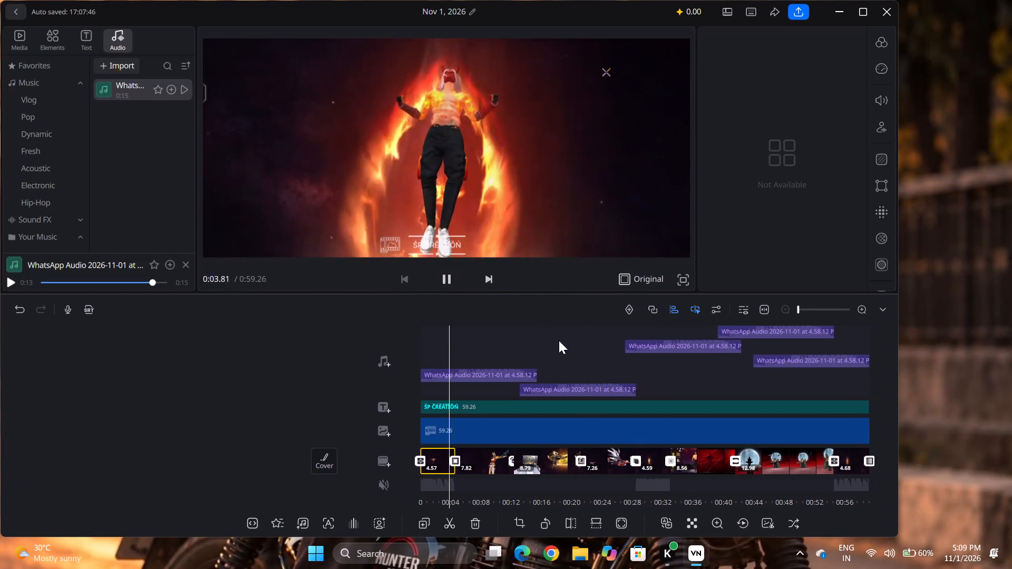
click(509, 370)
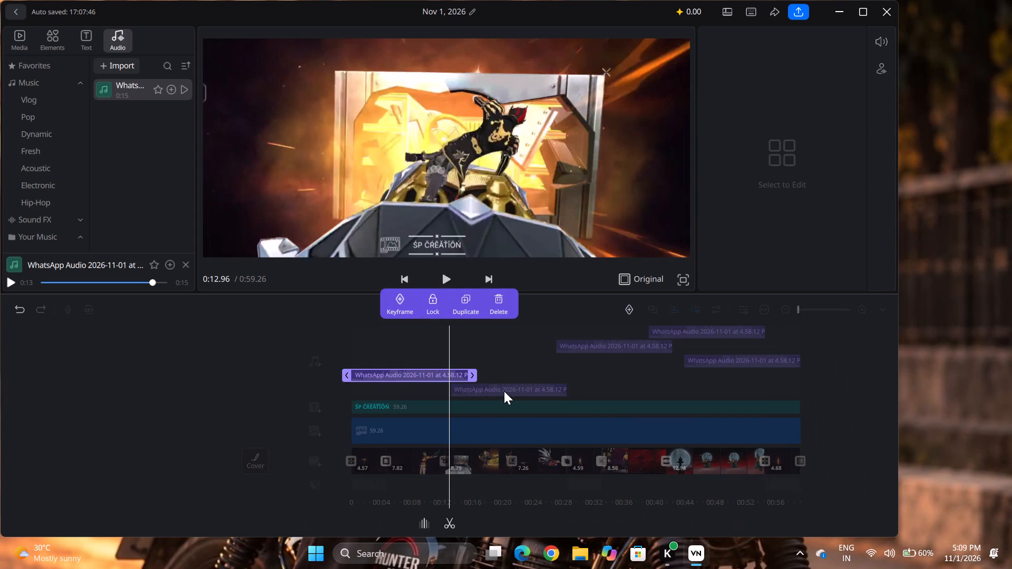
click(503, 393)
drag(503, 393, 500, 391)
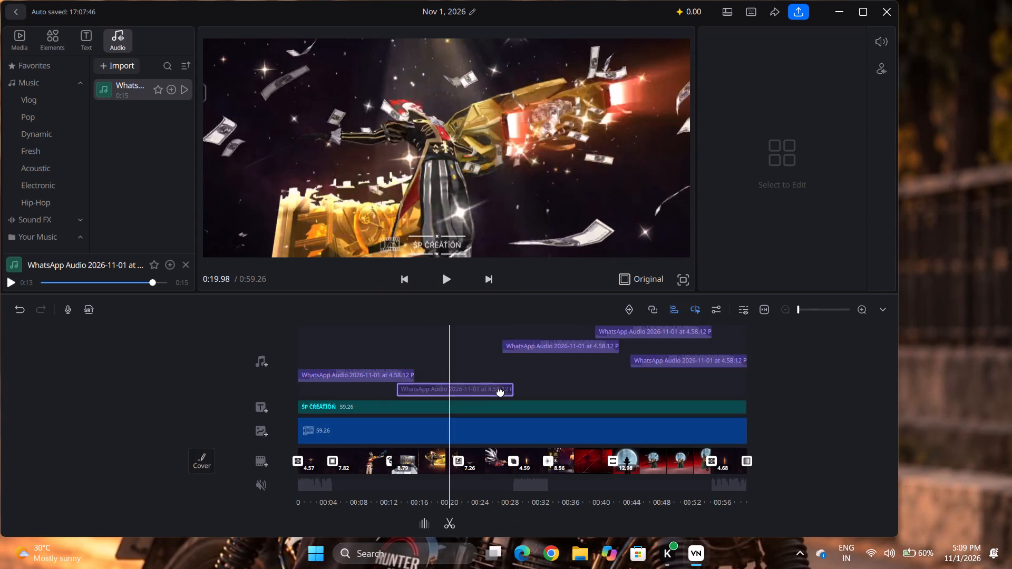
drag(500, 391, 509, 379)
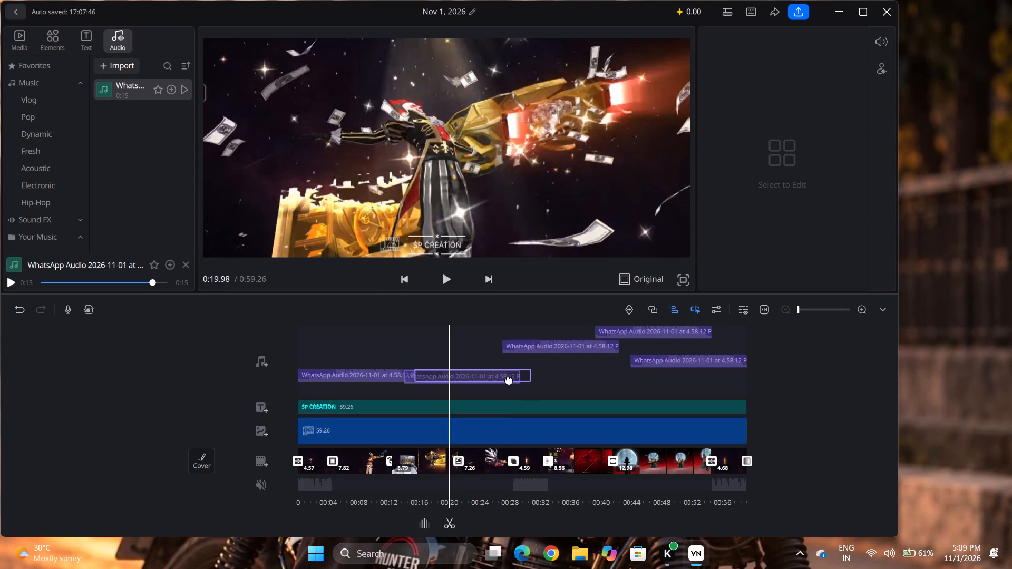
drag(509, 379, 508, 379)
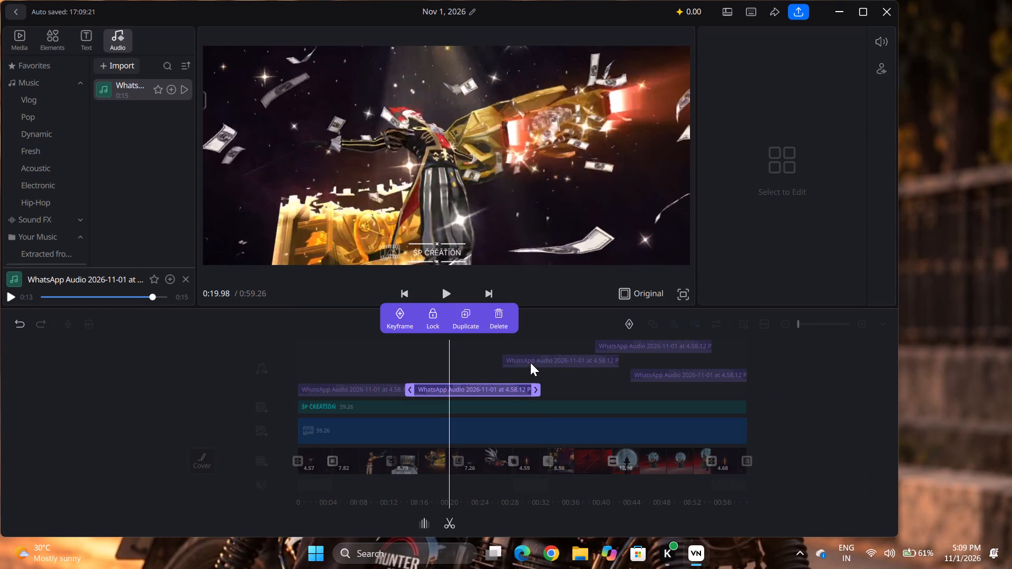
click(529, 358)
drag(520, 359, 518, 386)
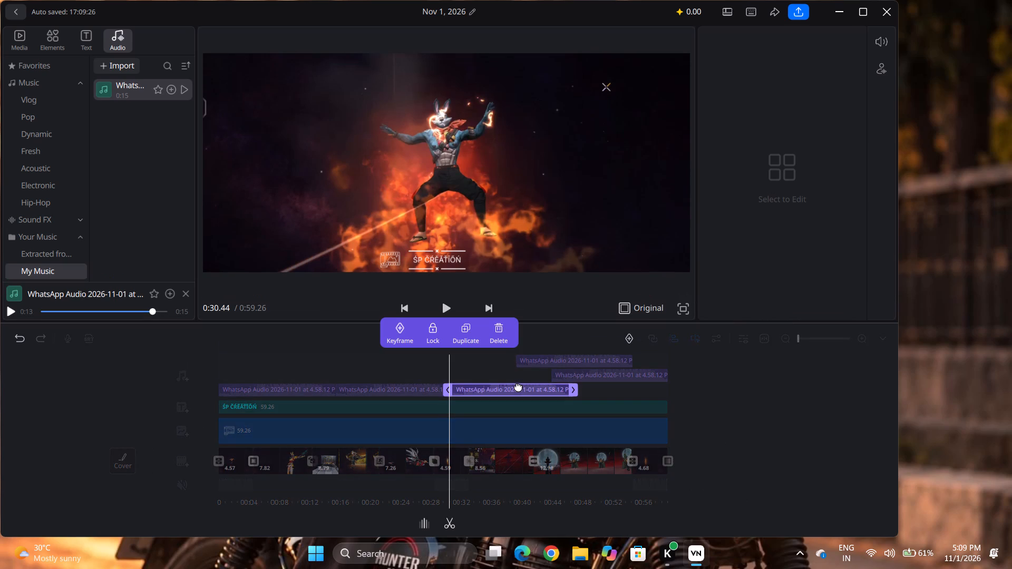
double_click(581, 371)
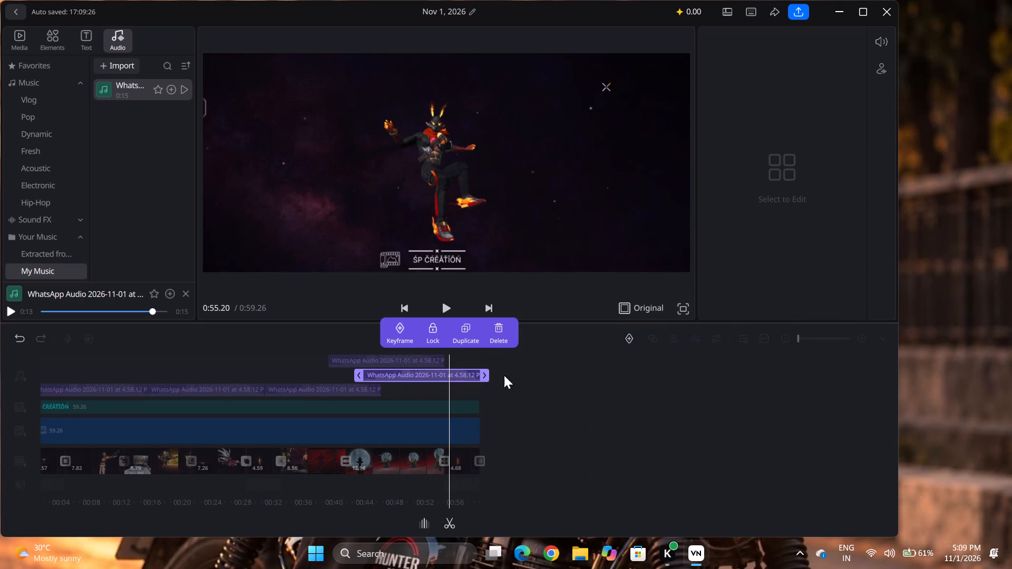
drag(414, 378, 412, 390)
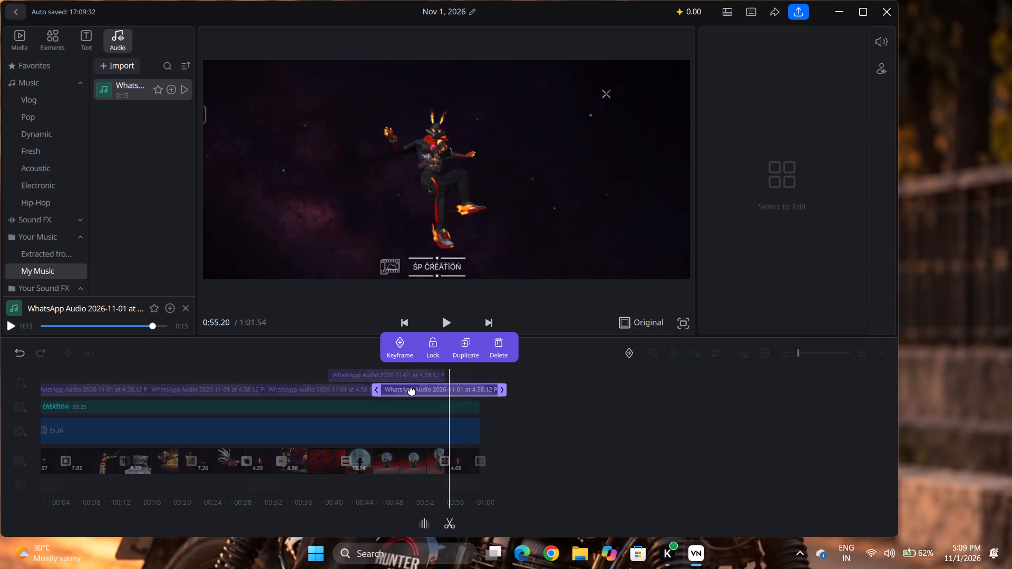
Delete the leftover WhatsApp audio copy on the upper audio track.
click(377, 374)
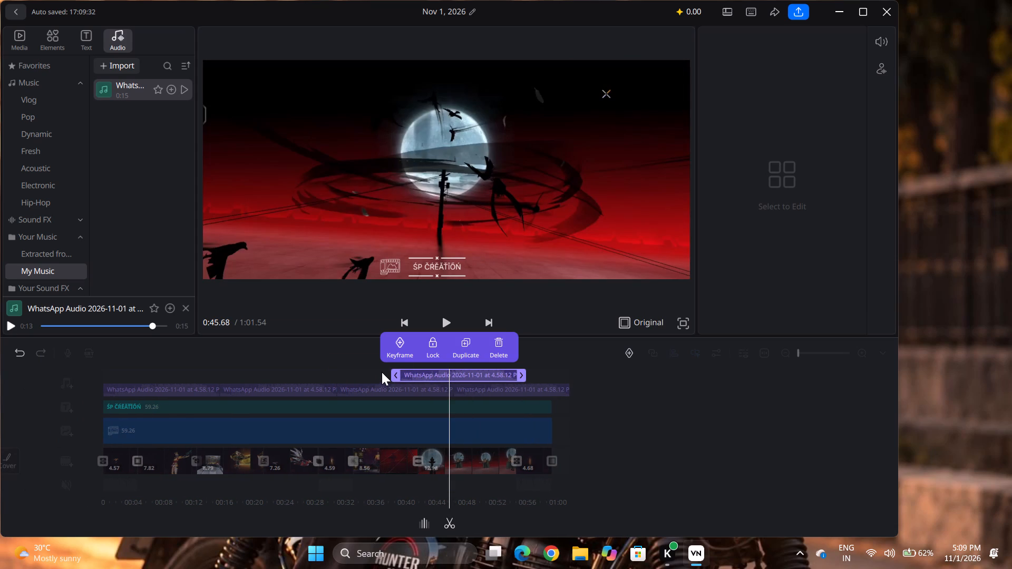
click(499, 344)
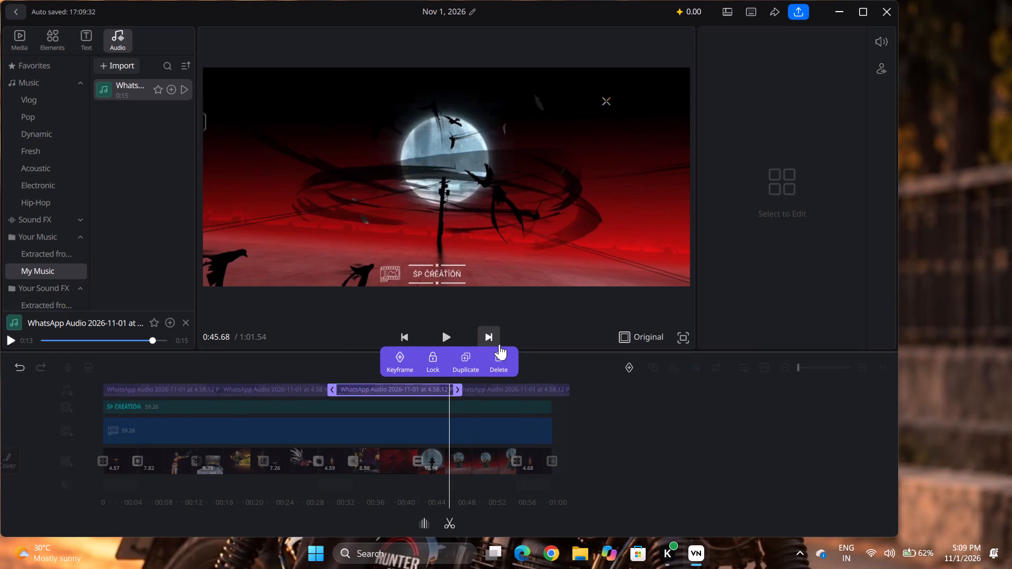
Play the last part of the edit from about 0:45 to check the audio against the final clips.
click(447, 345)
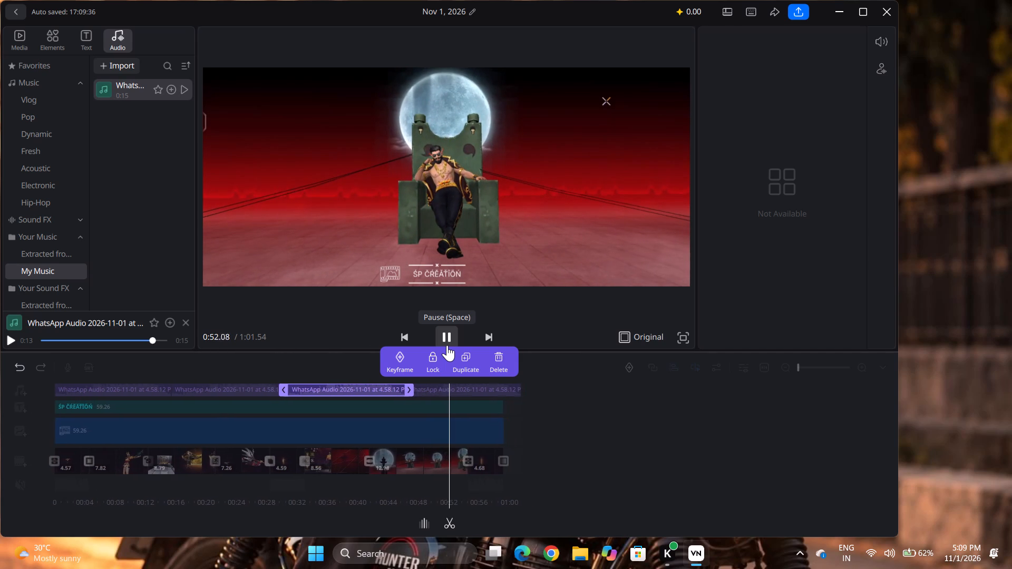
click(657, 409)
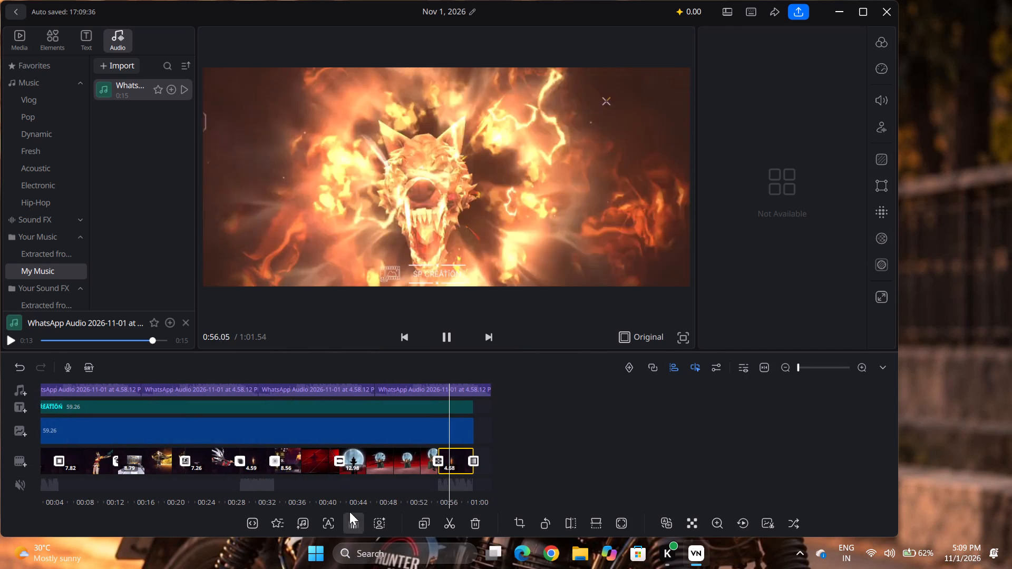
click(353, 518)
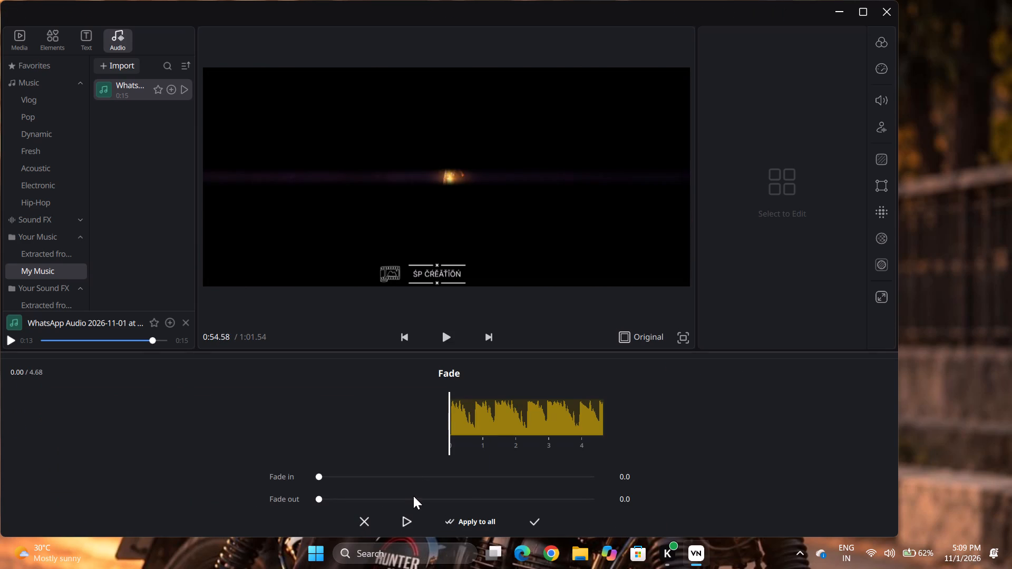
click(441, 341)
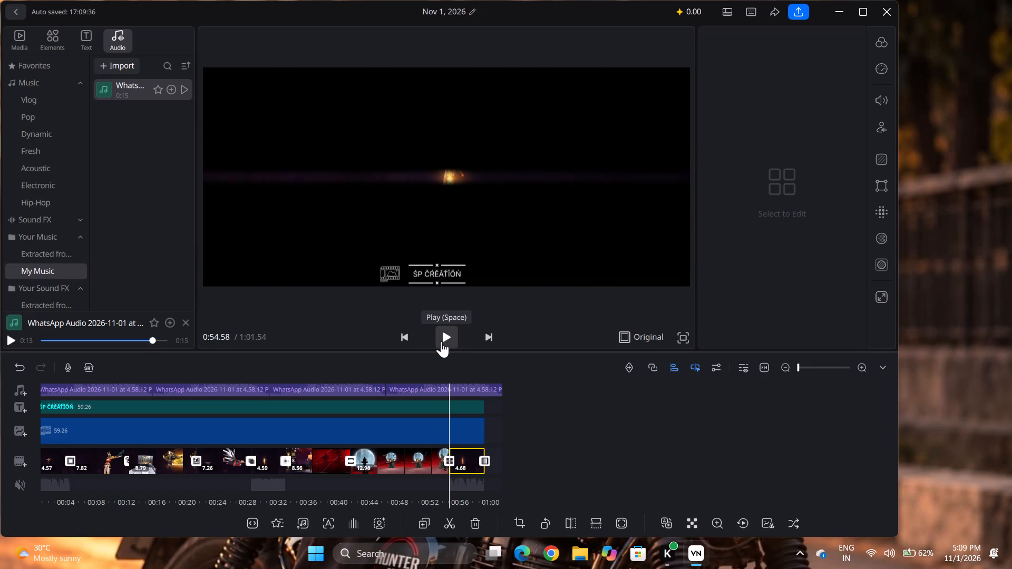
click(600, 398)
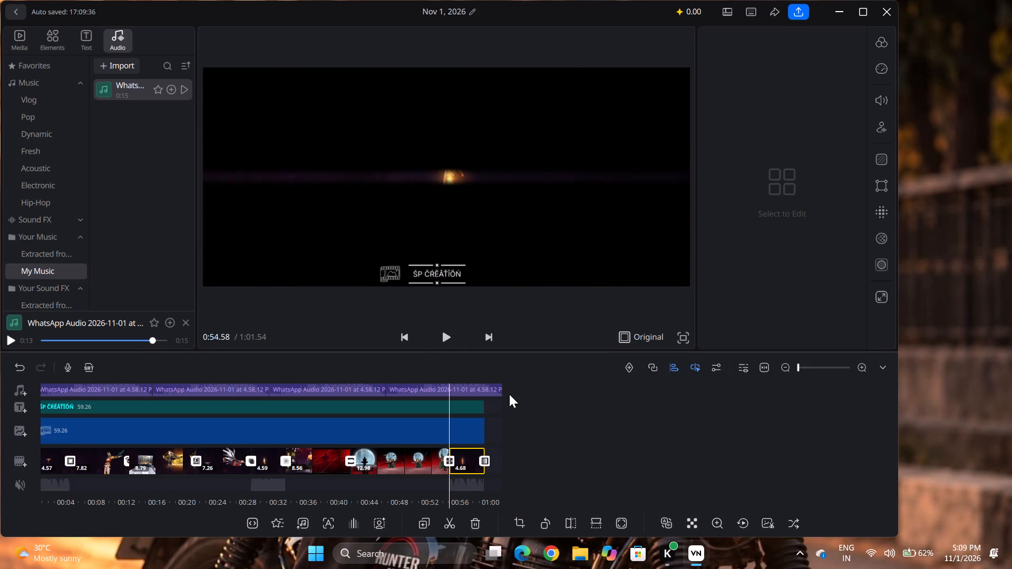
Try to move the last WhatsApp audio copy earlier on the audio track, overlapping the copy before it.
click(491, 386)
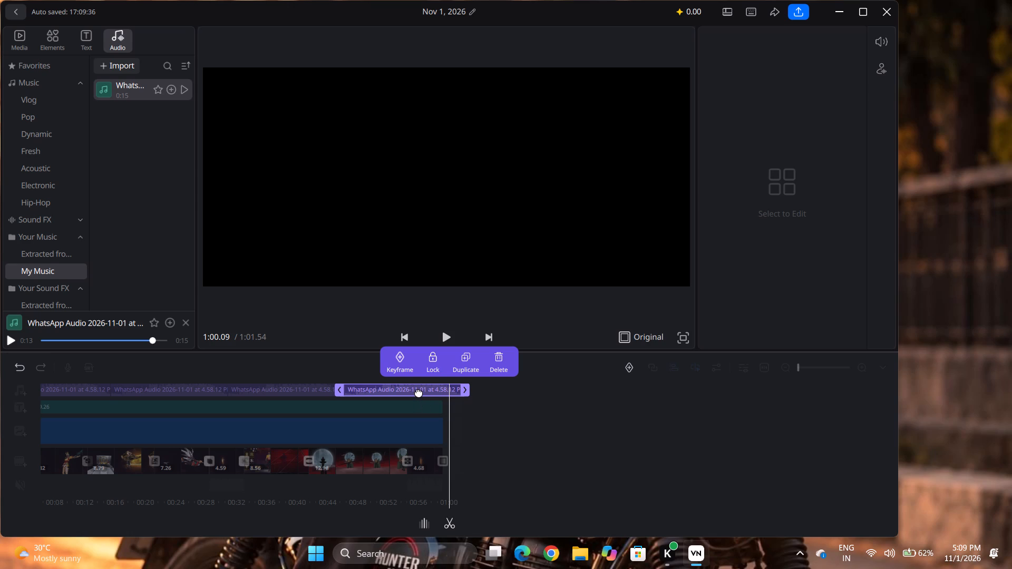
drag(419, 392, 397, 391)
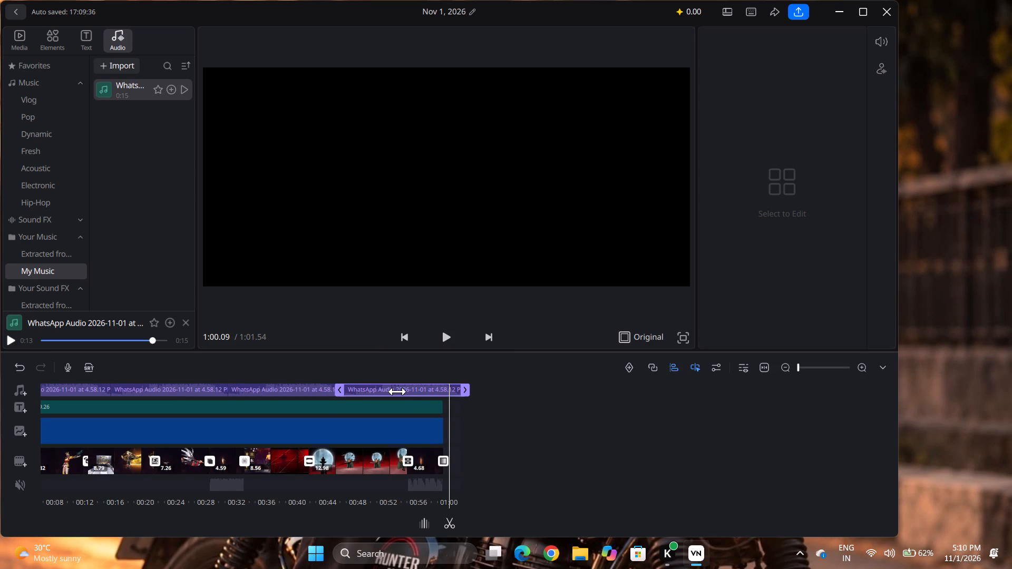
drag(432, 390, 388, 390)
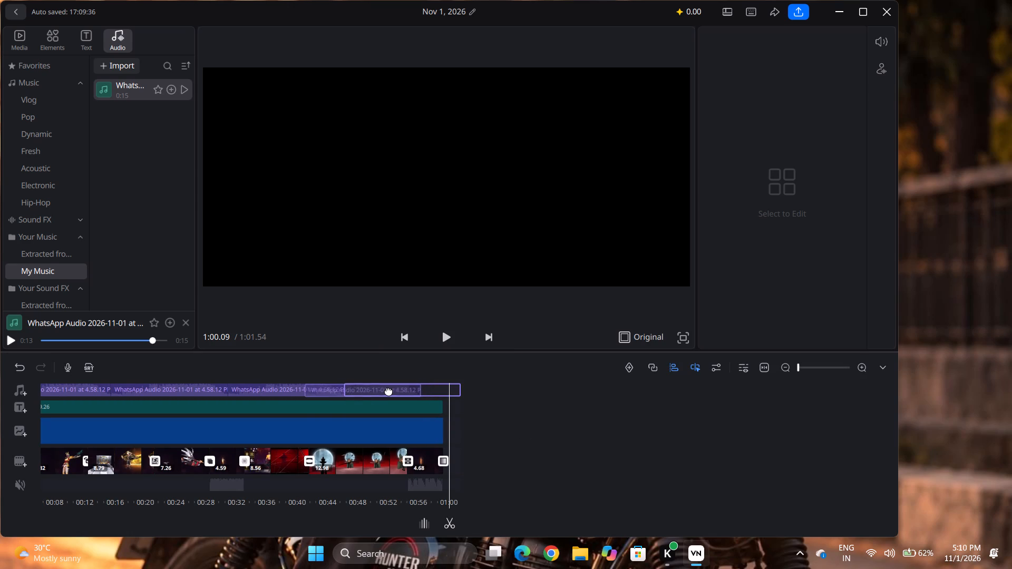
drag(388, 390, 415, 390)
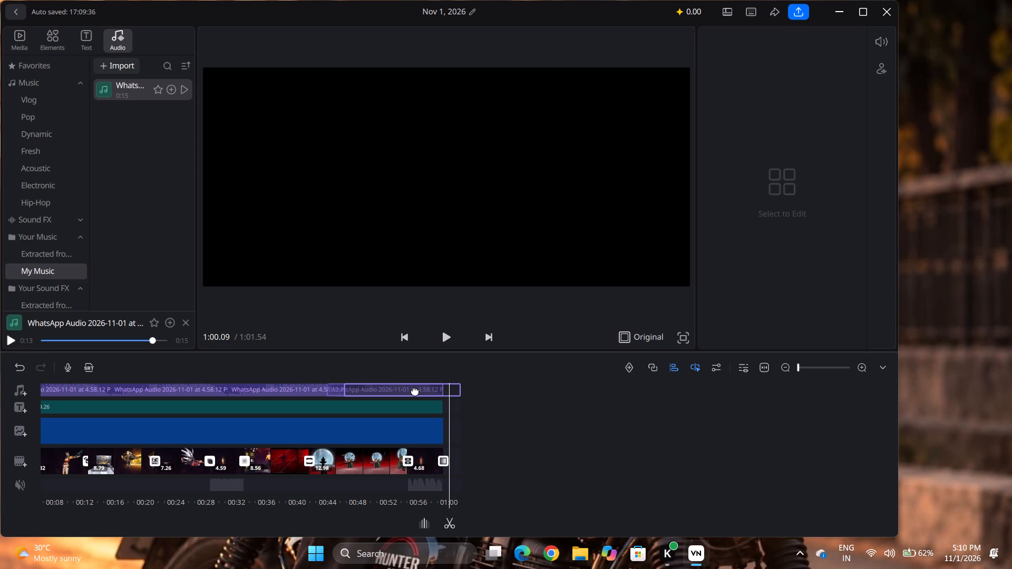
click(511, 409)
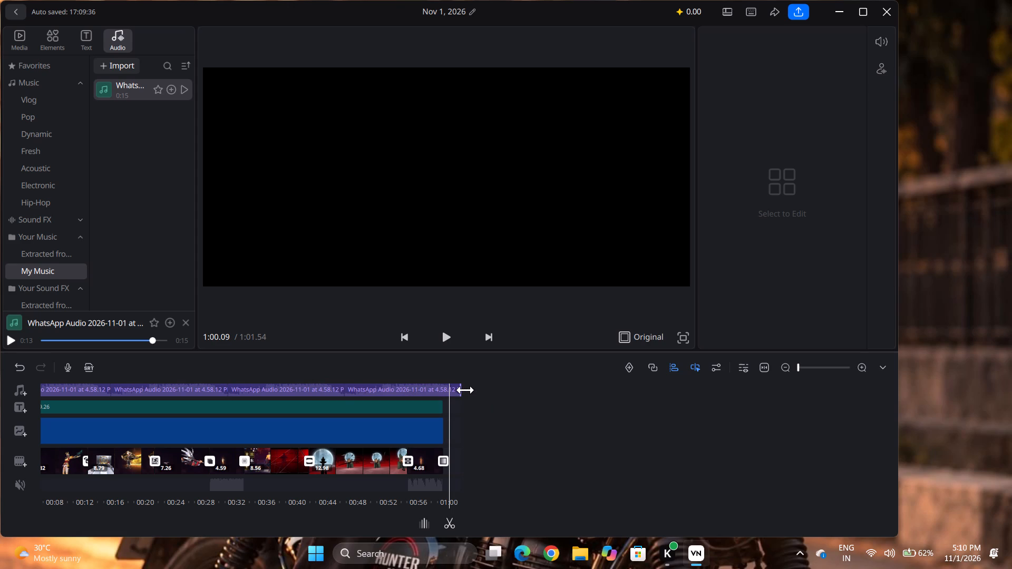
Trim the end of the last WhatsApp audio copy to the end of the video at 0:59.26.
drag(464, 390, 446, 390)
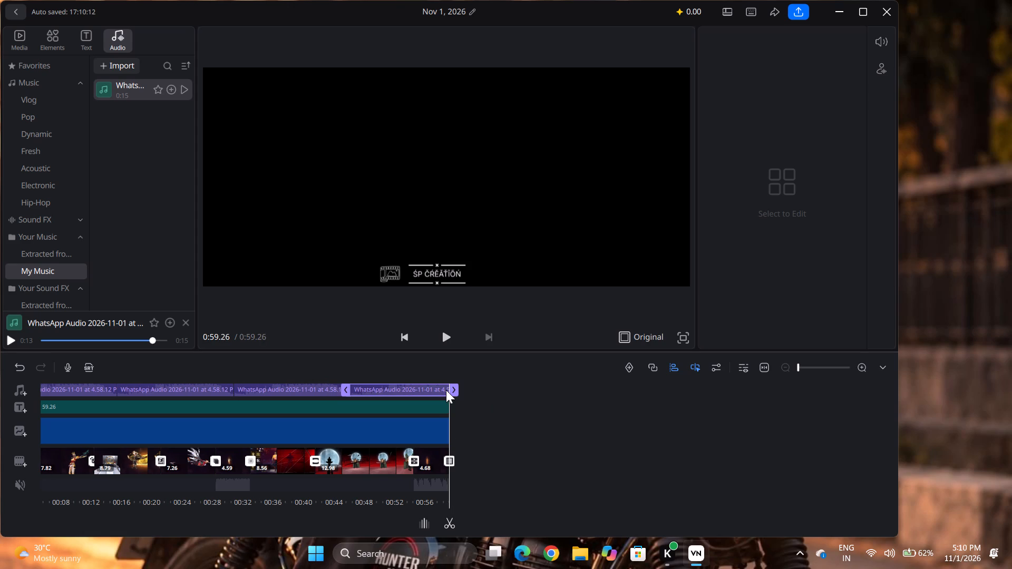
click(489, 404)
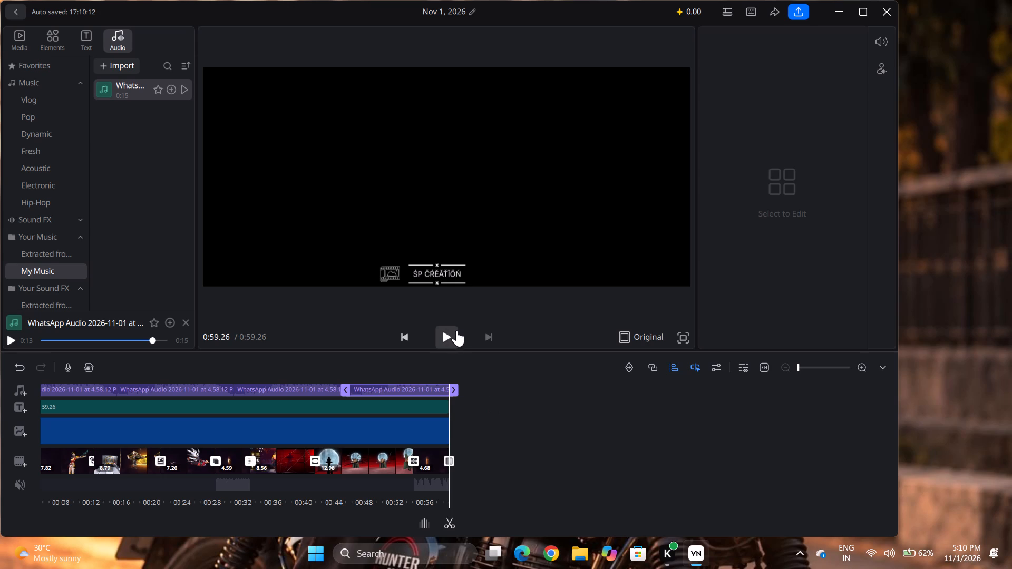
Play the edit from the beginning, partly in full screen, to check the video with its background music.
click(455, 331)
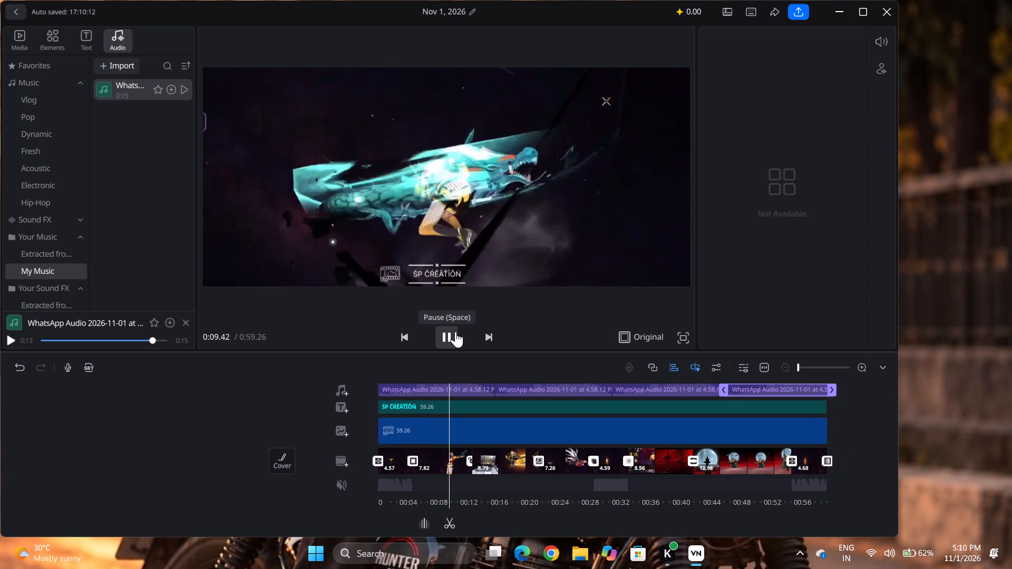
click(679, 341)
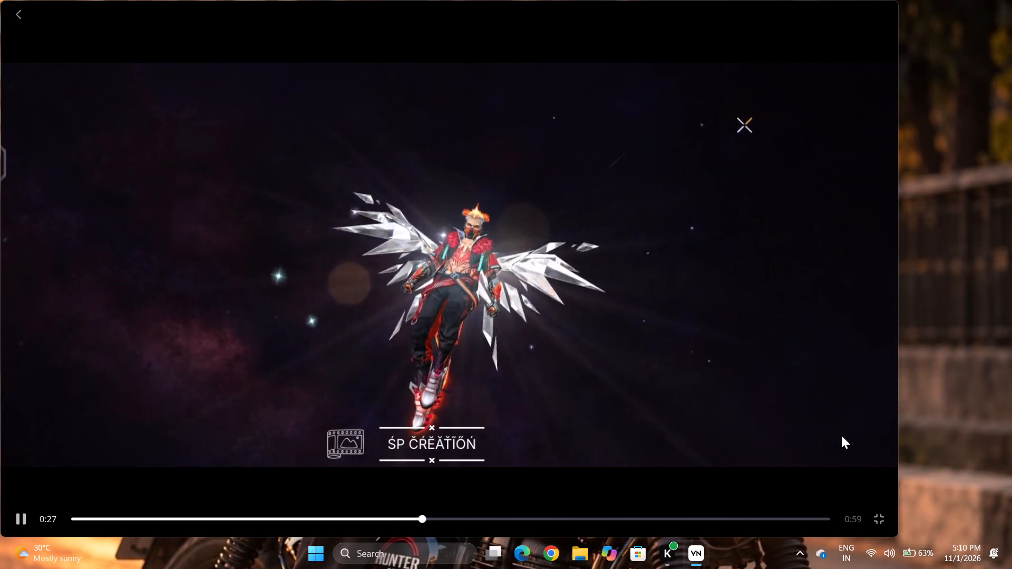
click(881, 517)
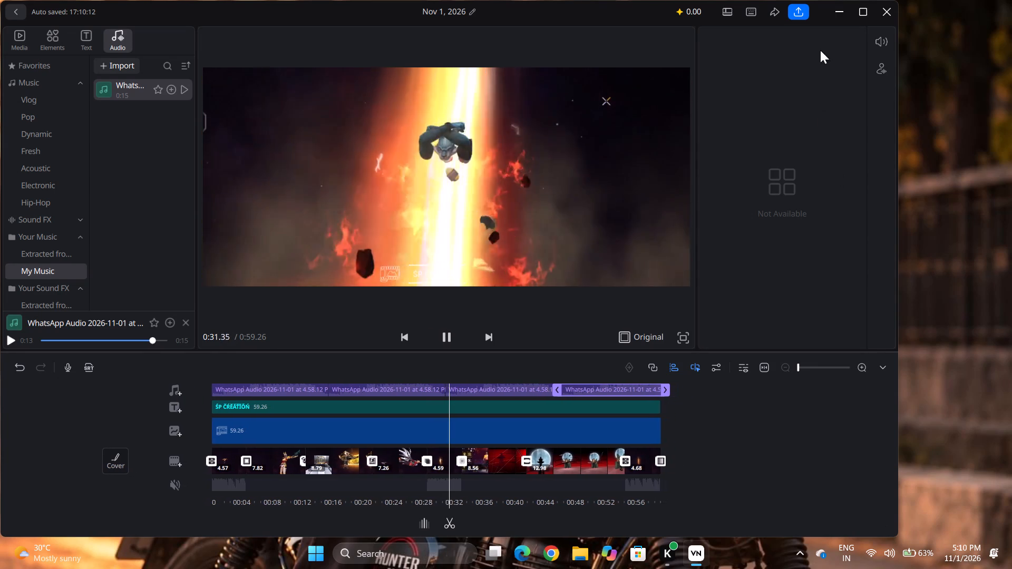
Open the video export settings and check the Export Audio Only option, the resolution and the destination folder.
click(803, 14)
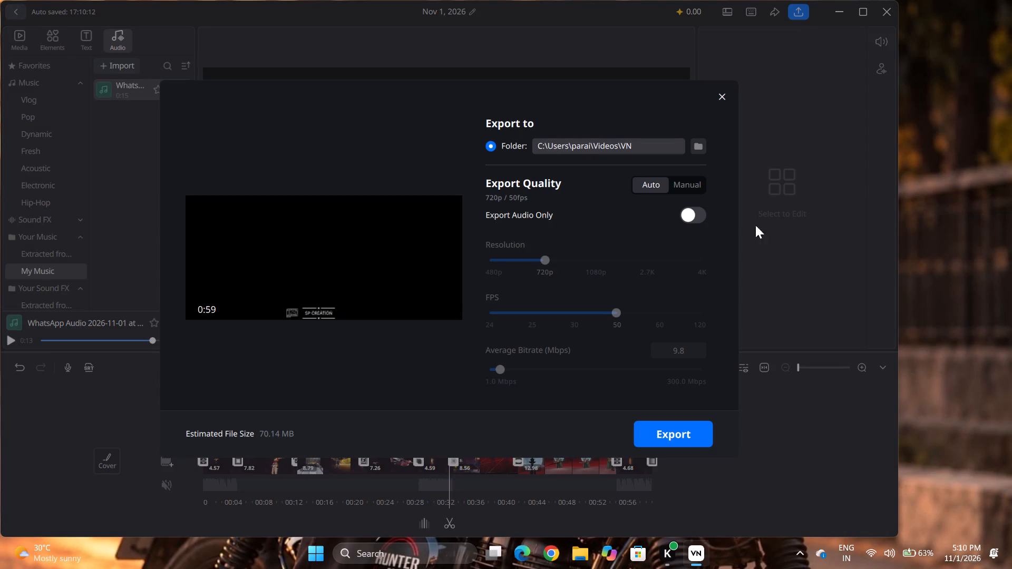
click(697, 211)
click(697, 211)
triple_click(547, 259)
click(631, 145)
Create a folder named "vedio edit" inside Music and set it as the export destination.
click(697, 145)
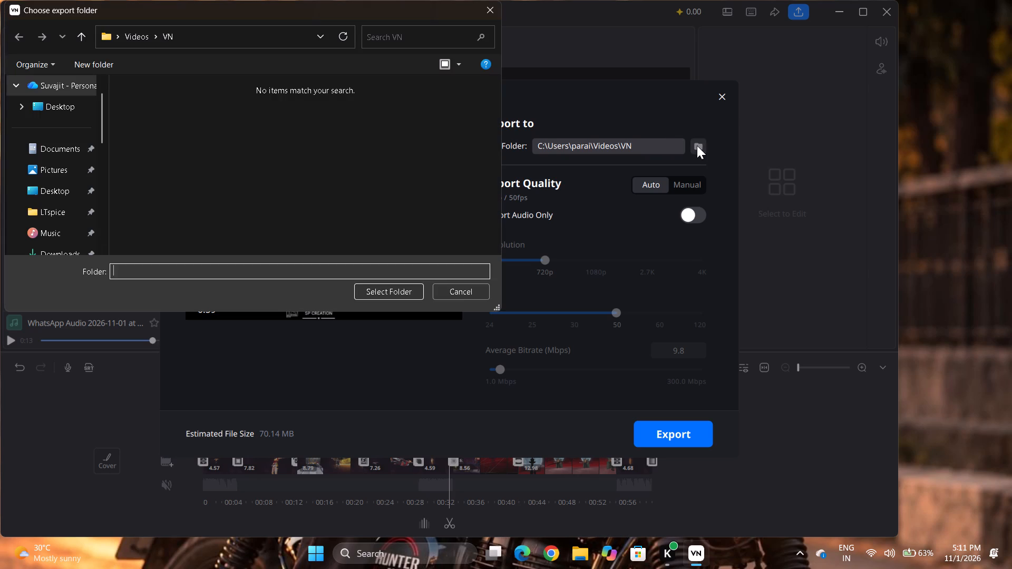
click(69, 229)
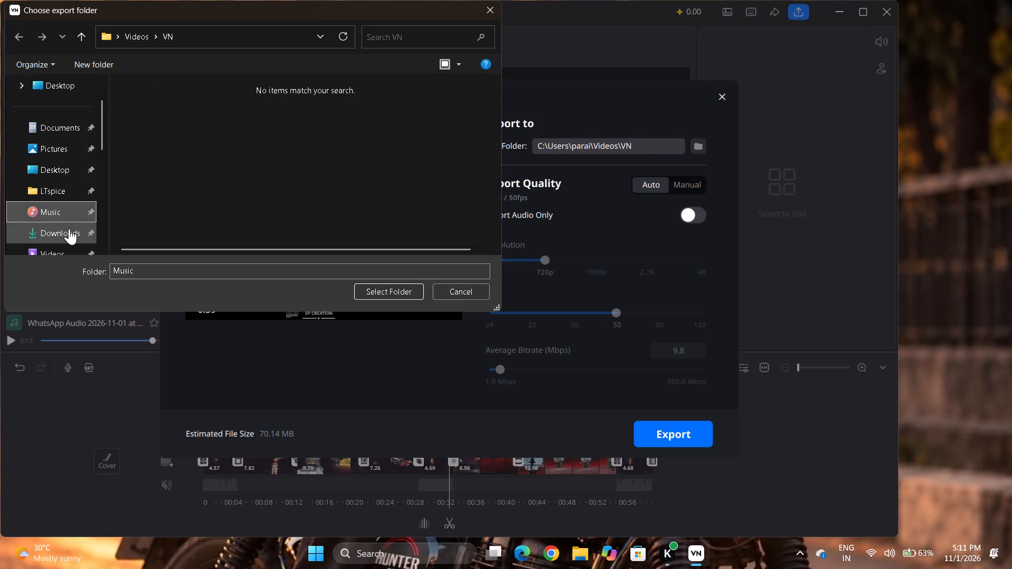
right_click(193, 176)
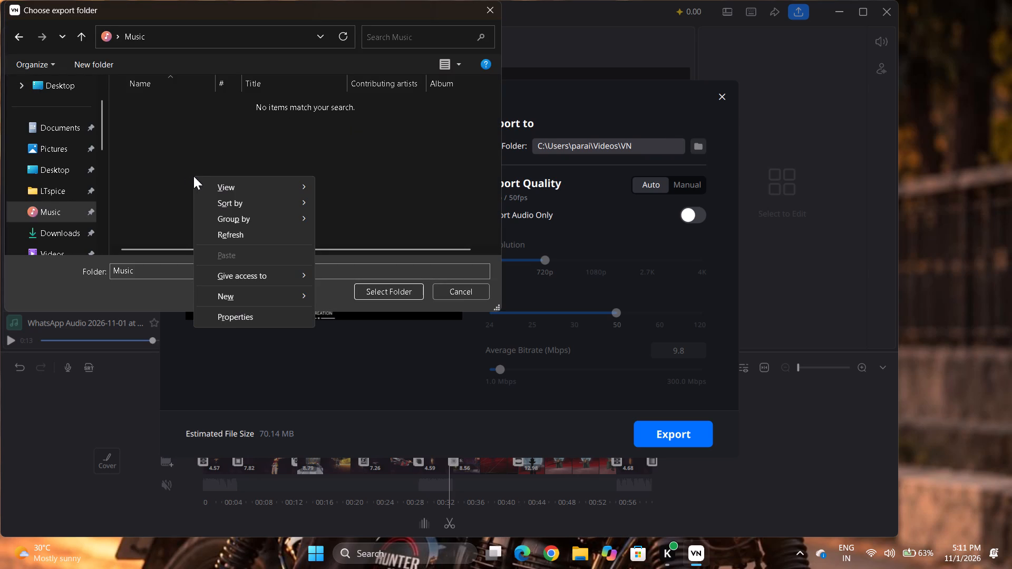
click(238, 303)
click(338, 296)
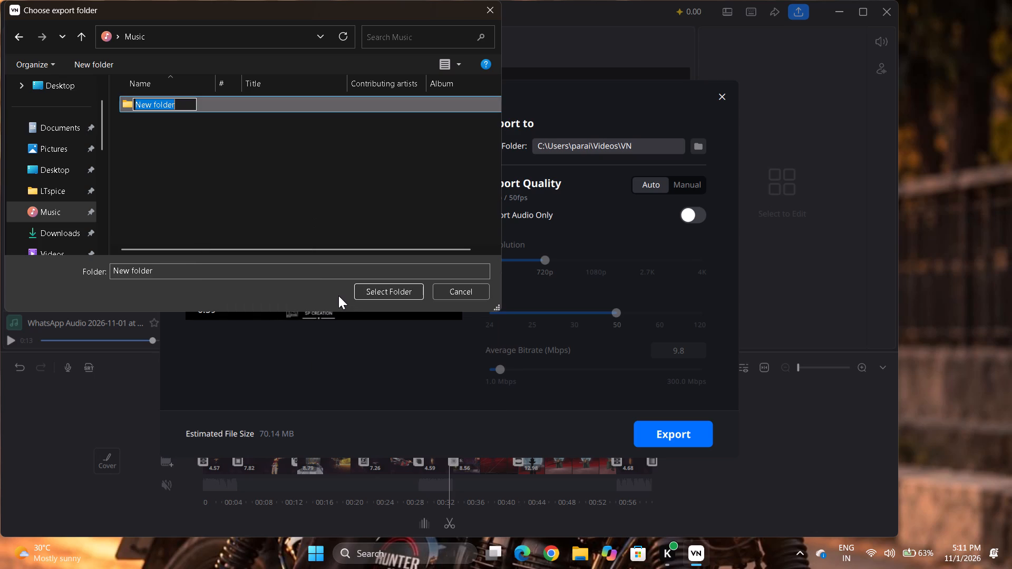
key(BackSpace)
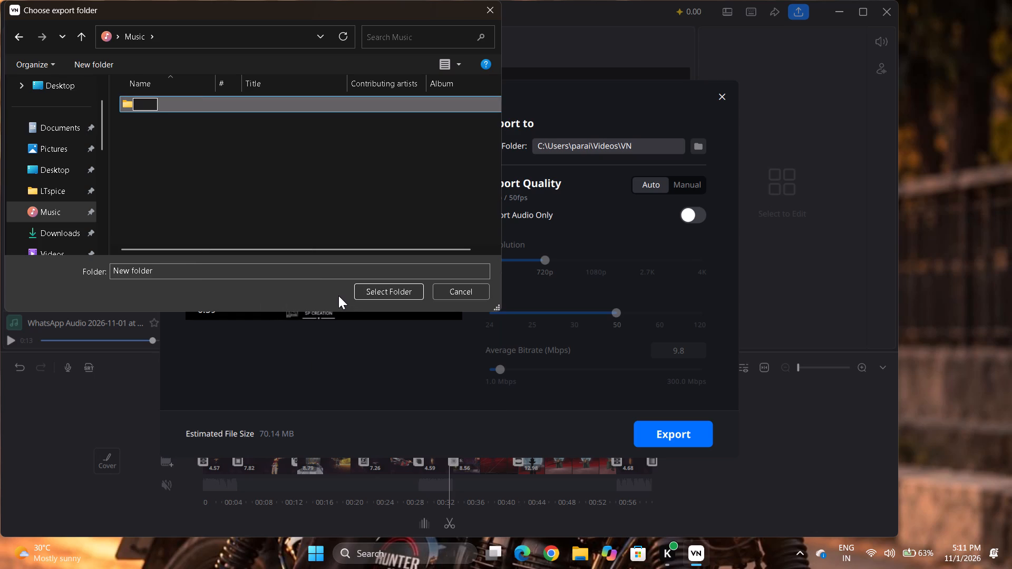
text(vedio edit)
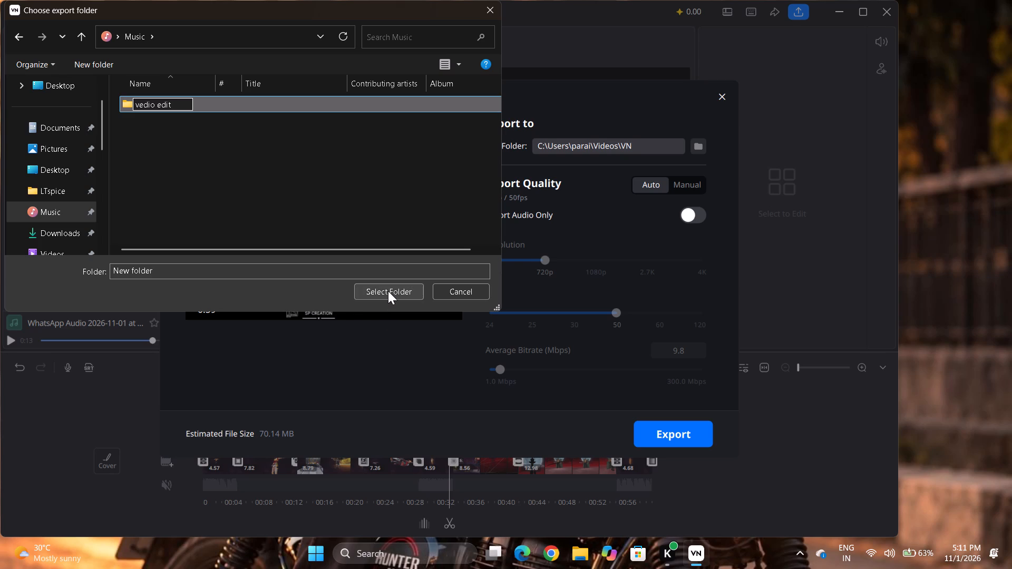
click(388, 291)
click(396, 295)
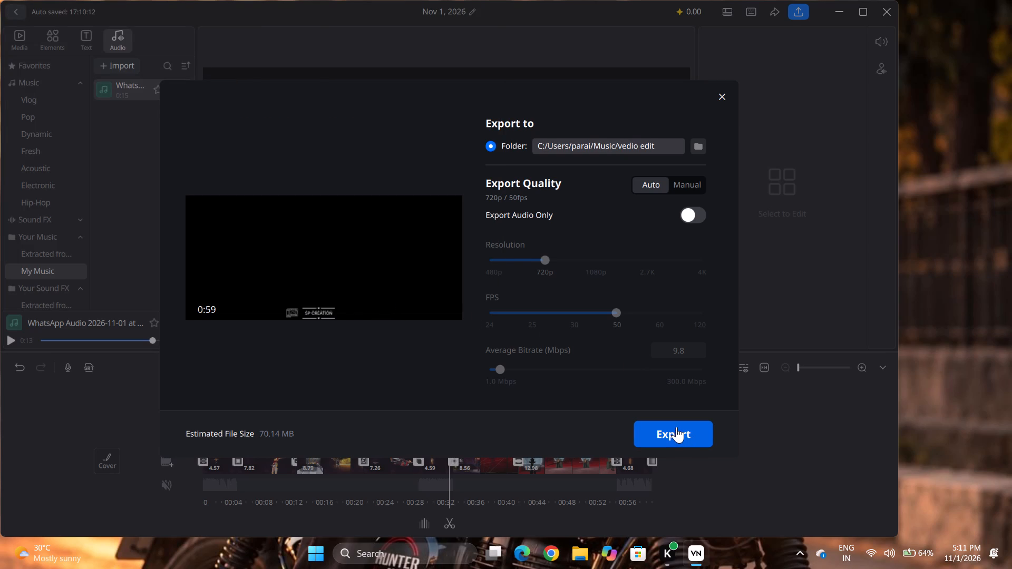
Export the video with the automatic 720p, 50 fps quality settings.
click(677, 427)
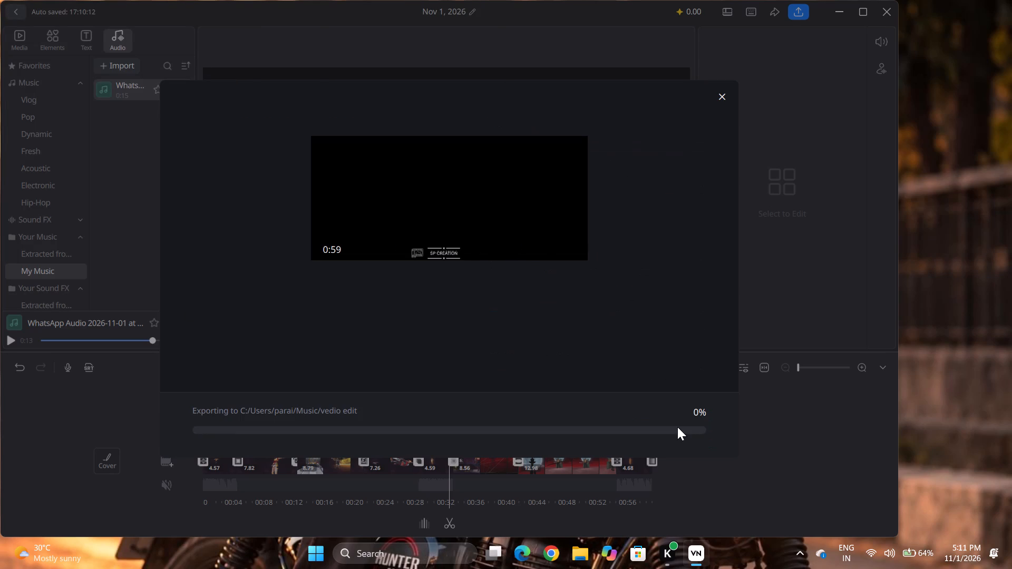
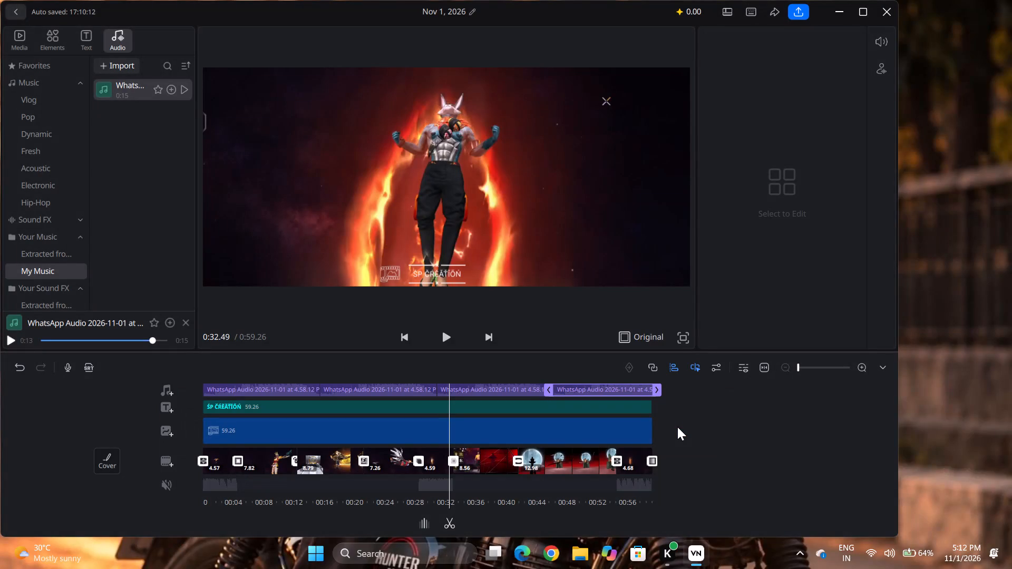
Play a short stretch of the edit from about 0:32 to review it.
click(442, 351)
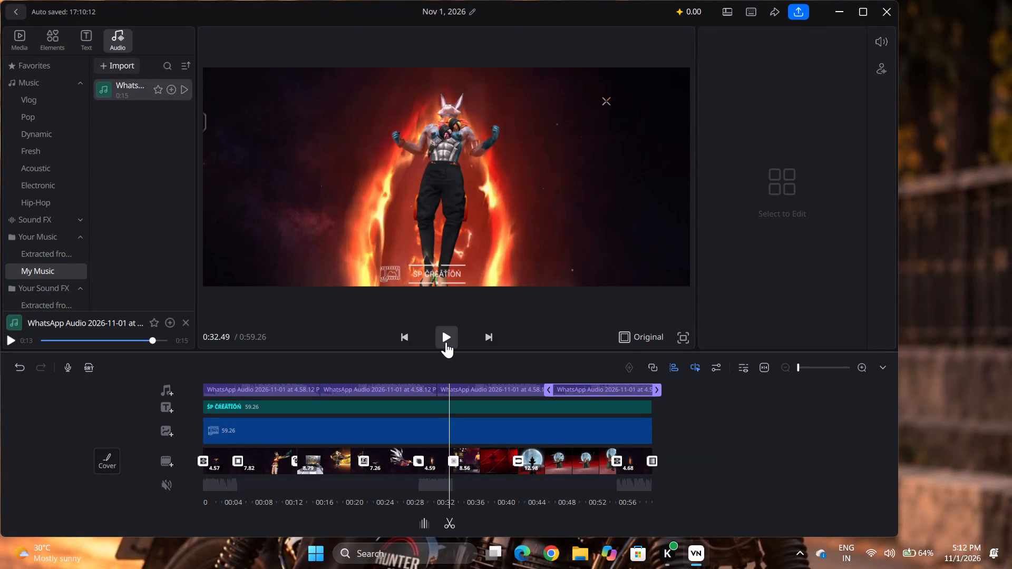
click(446, 342)
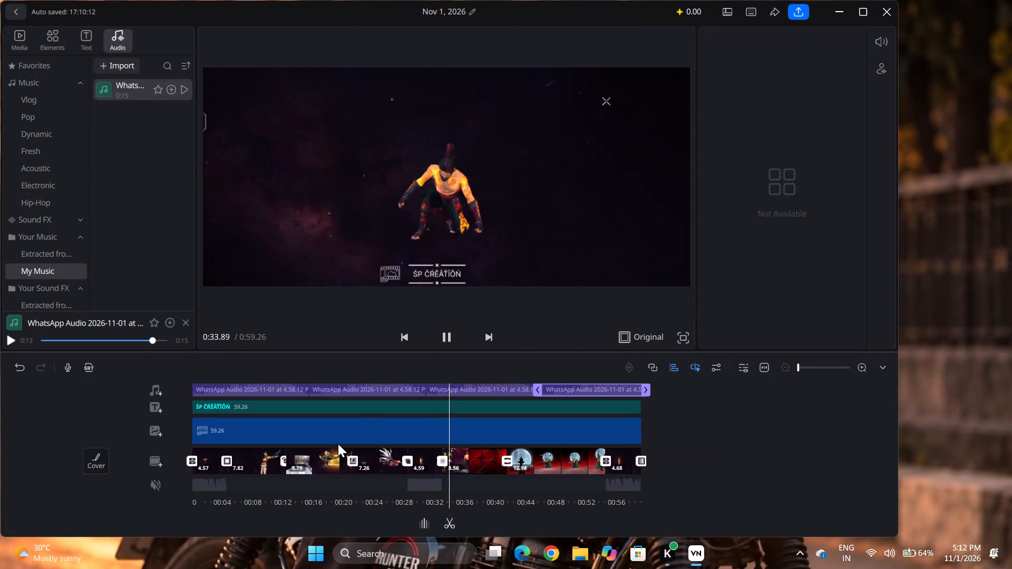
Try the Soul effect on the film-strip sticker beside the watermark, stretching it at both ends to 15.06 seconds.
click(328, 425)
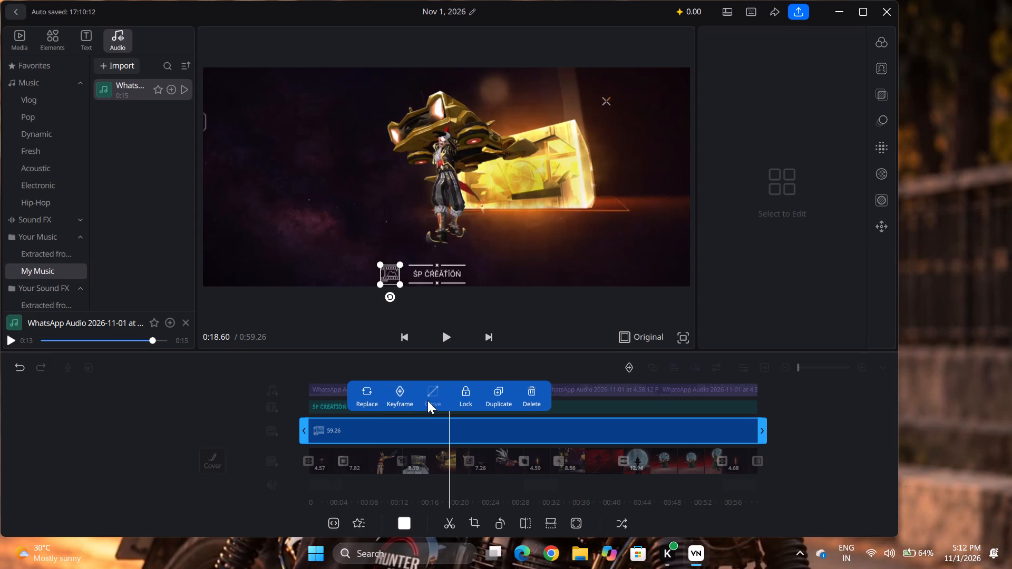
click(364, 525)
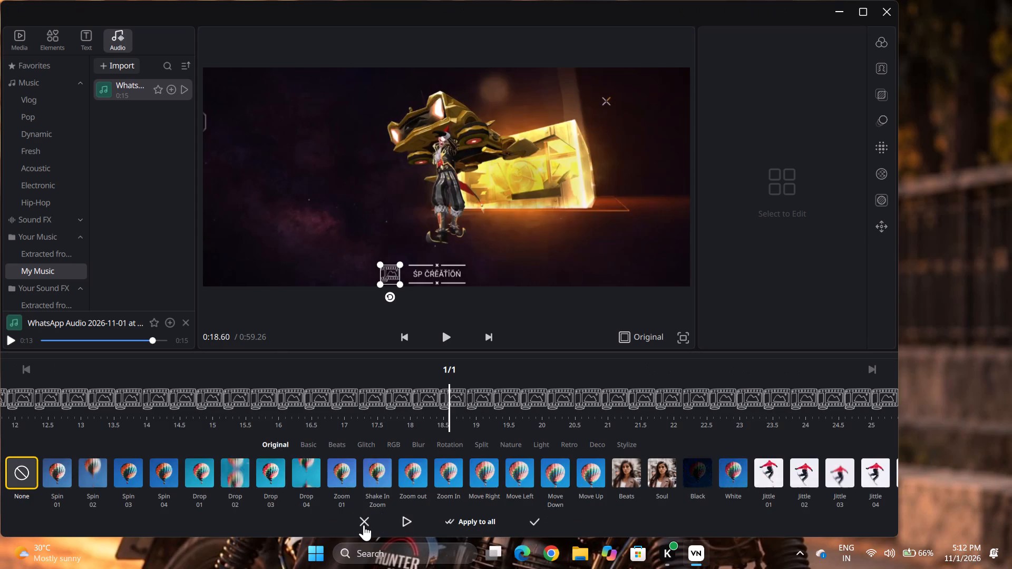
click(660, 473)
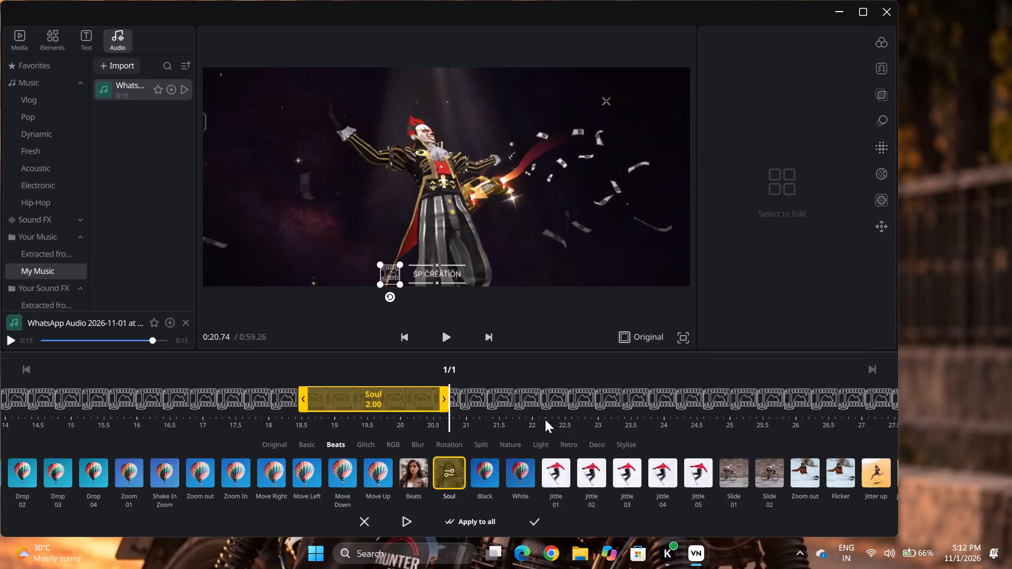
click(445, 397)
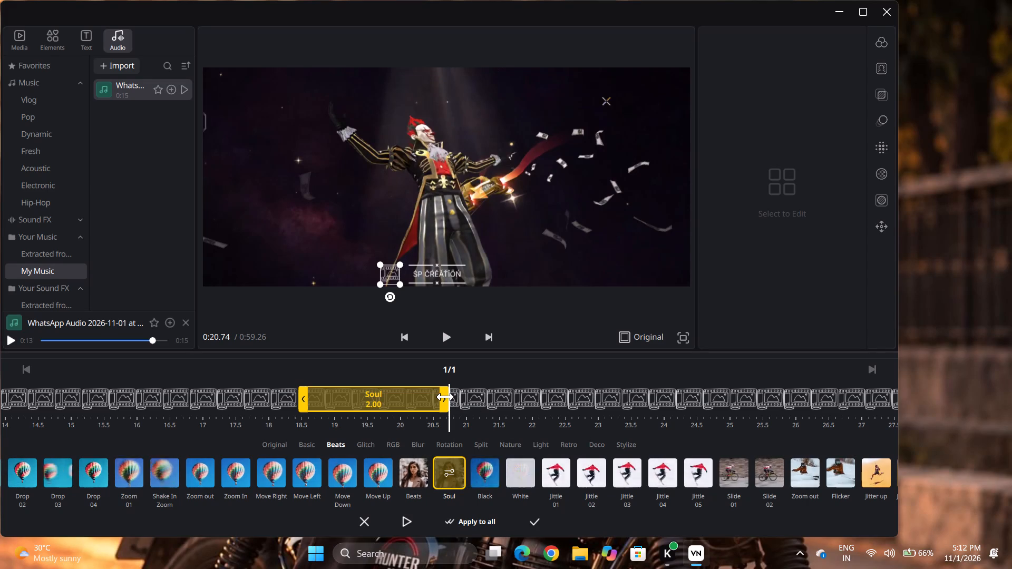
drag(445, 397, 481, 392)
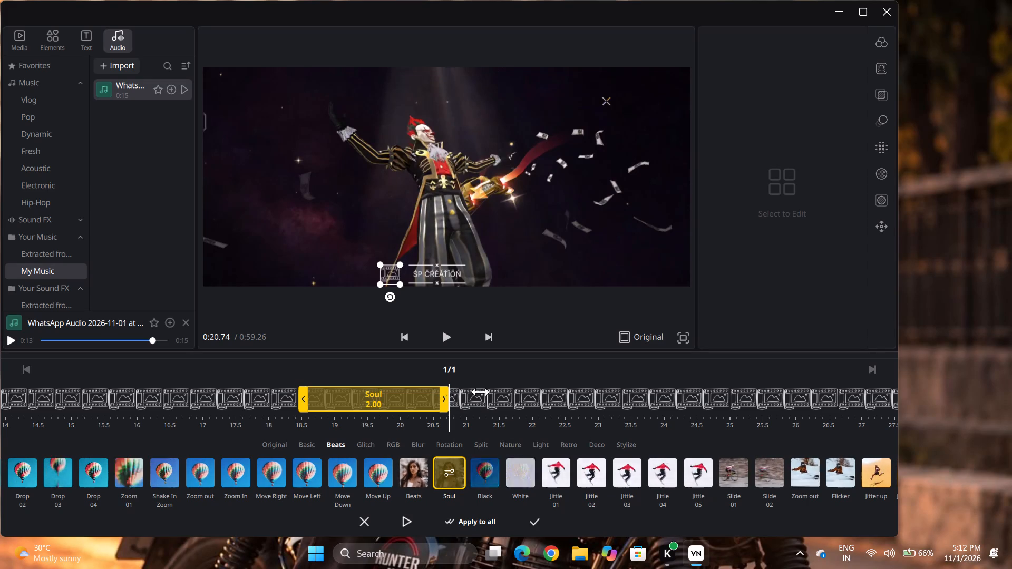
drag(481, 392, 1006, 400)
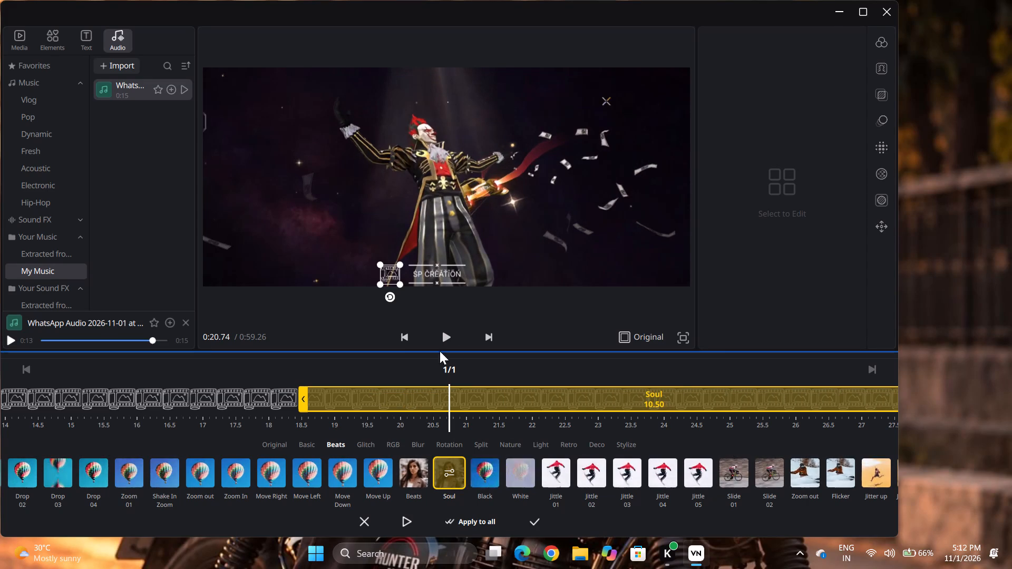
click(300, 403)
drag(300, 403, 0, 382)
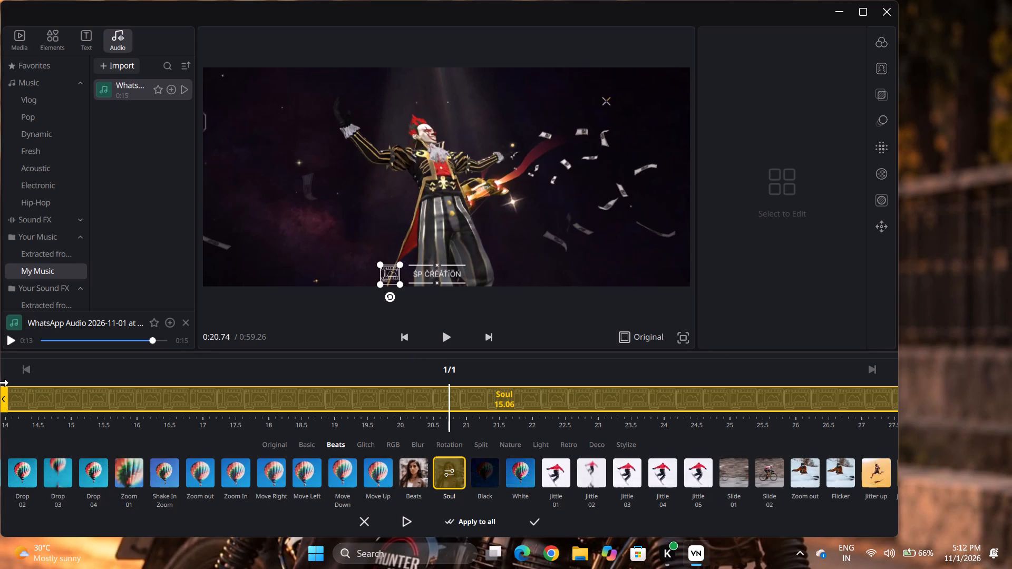
Replace the sticker's Soul effect with Zoom 01 and apply it.
click(130, 477)
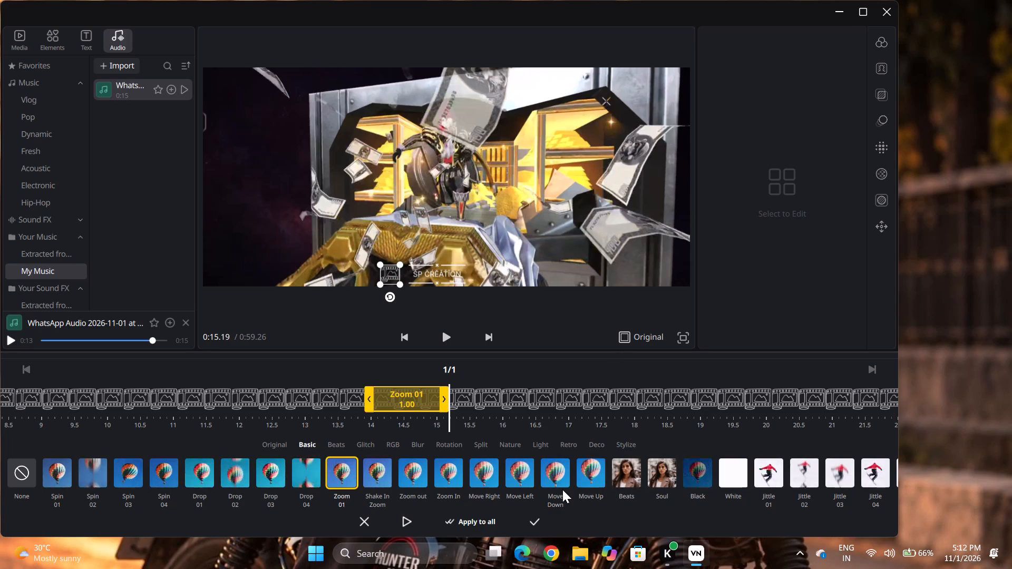
click(533, 518)
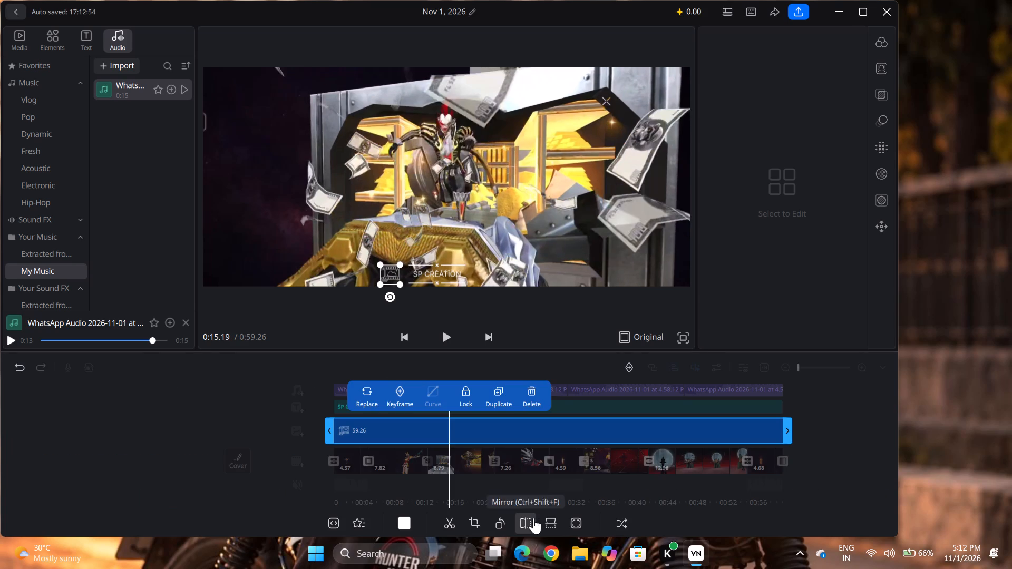
click(853, 434)
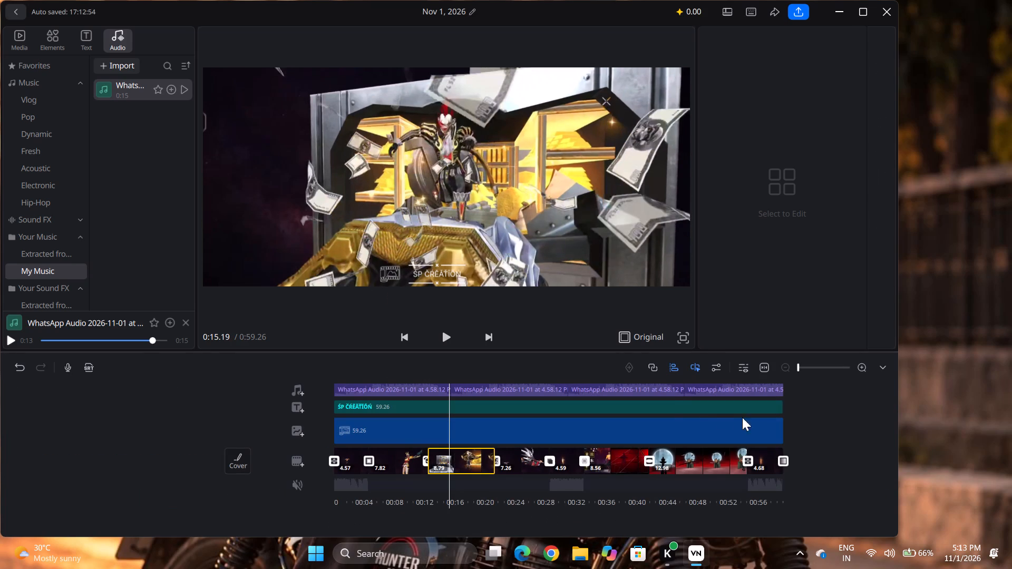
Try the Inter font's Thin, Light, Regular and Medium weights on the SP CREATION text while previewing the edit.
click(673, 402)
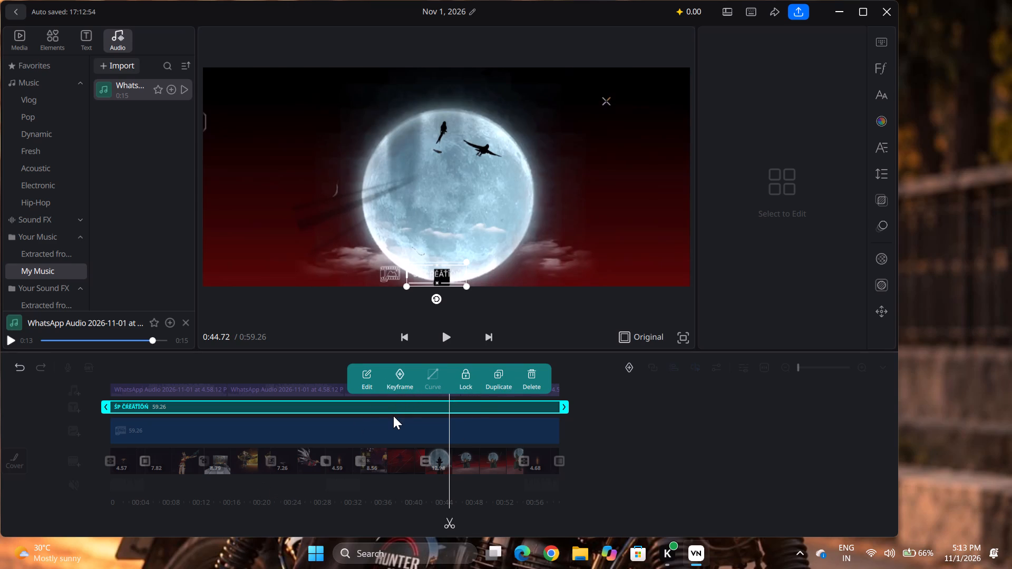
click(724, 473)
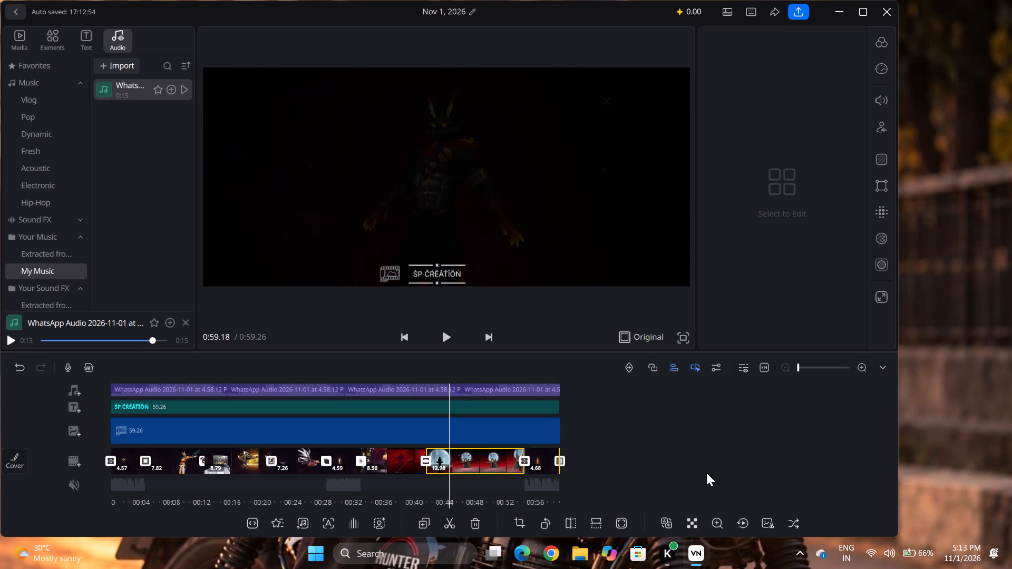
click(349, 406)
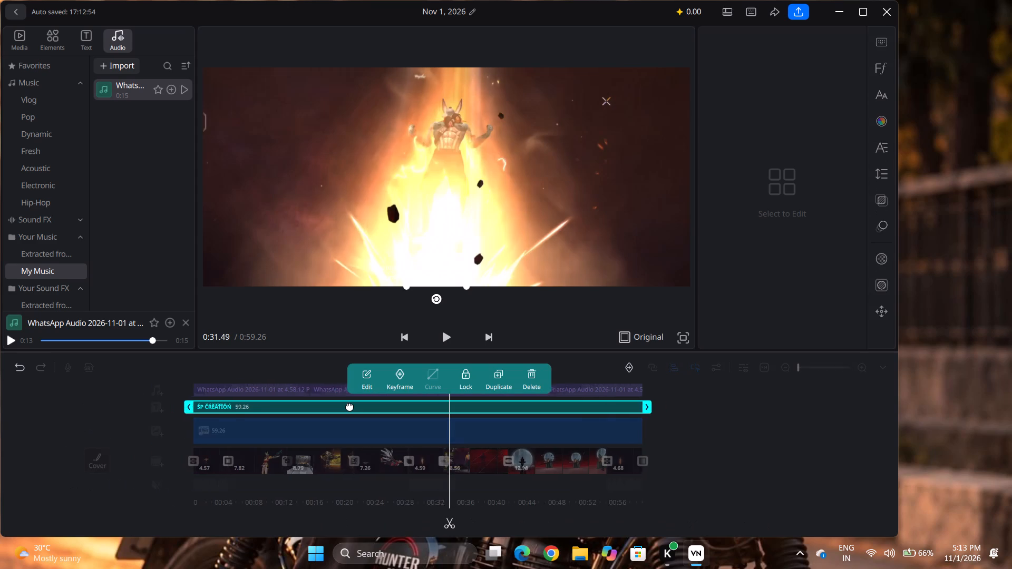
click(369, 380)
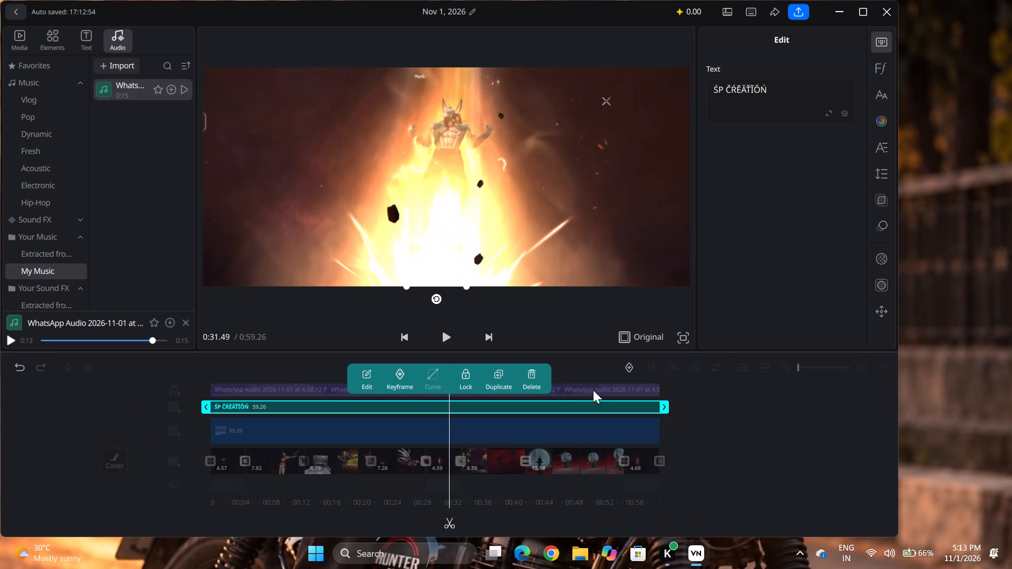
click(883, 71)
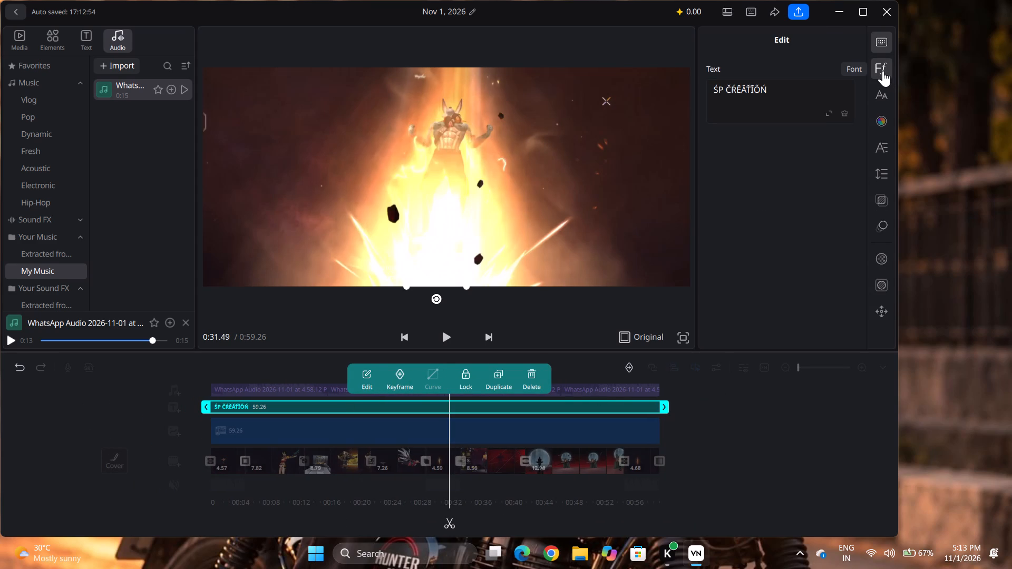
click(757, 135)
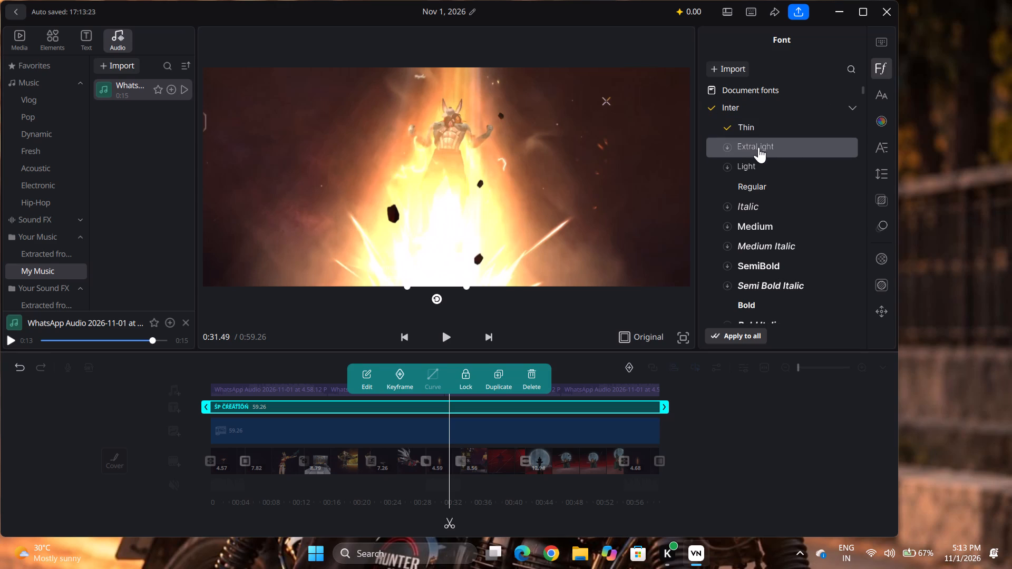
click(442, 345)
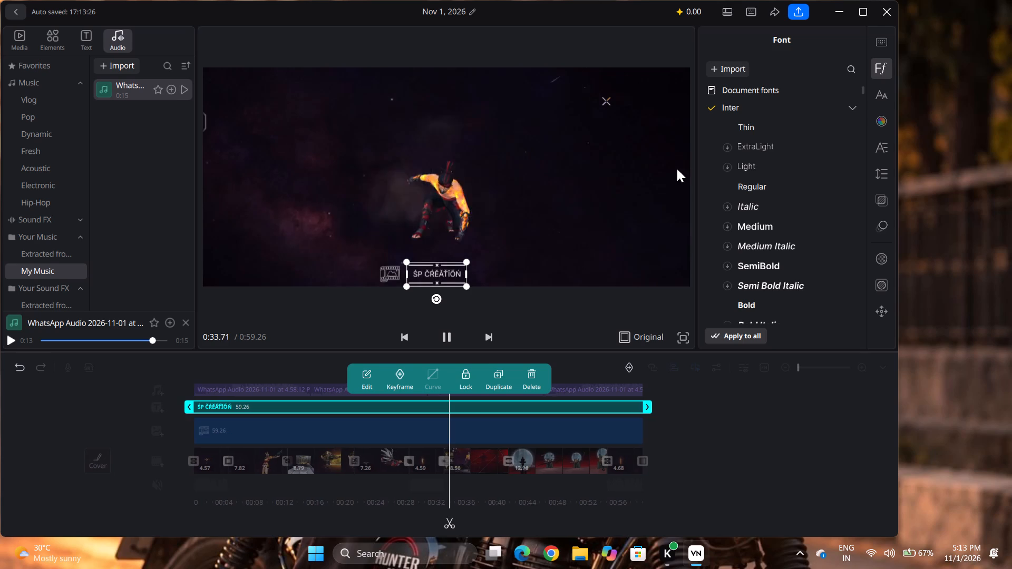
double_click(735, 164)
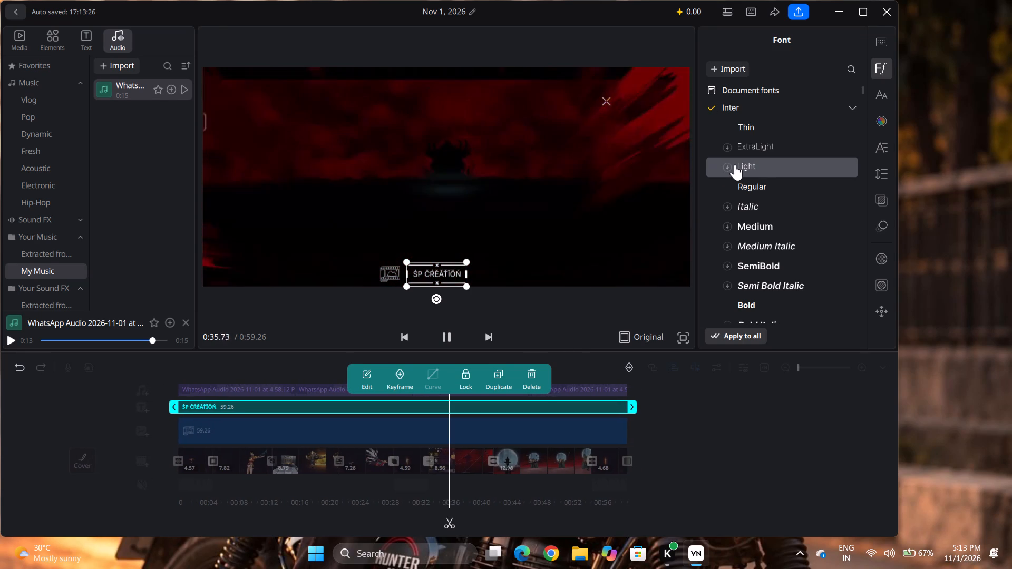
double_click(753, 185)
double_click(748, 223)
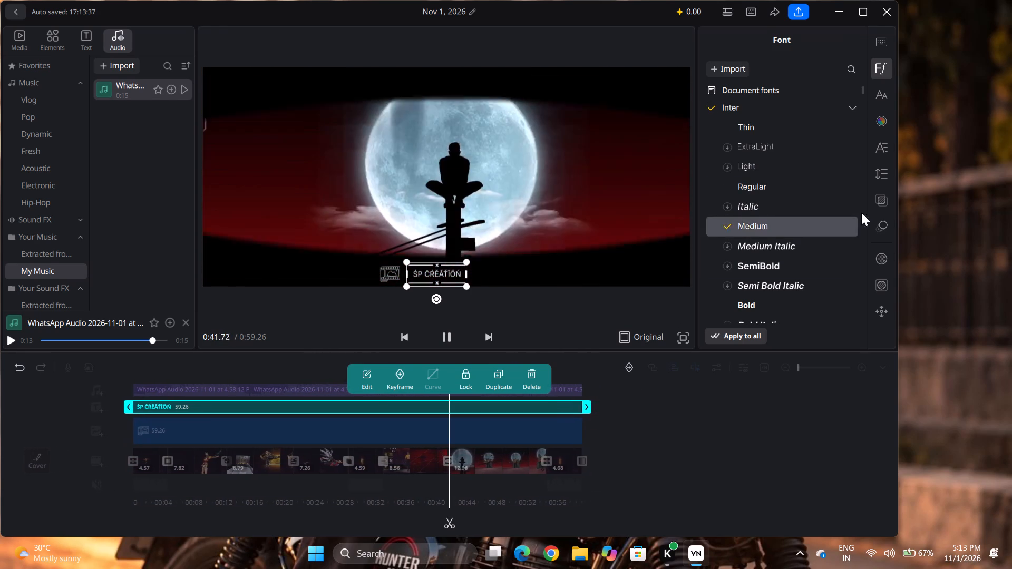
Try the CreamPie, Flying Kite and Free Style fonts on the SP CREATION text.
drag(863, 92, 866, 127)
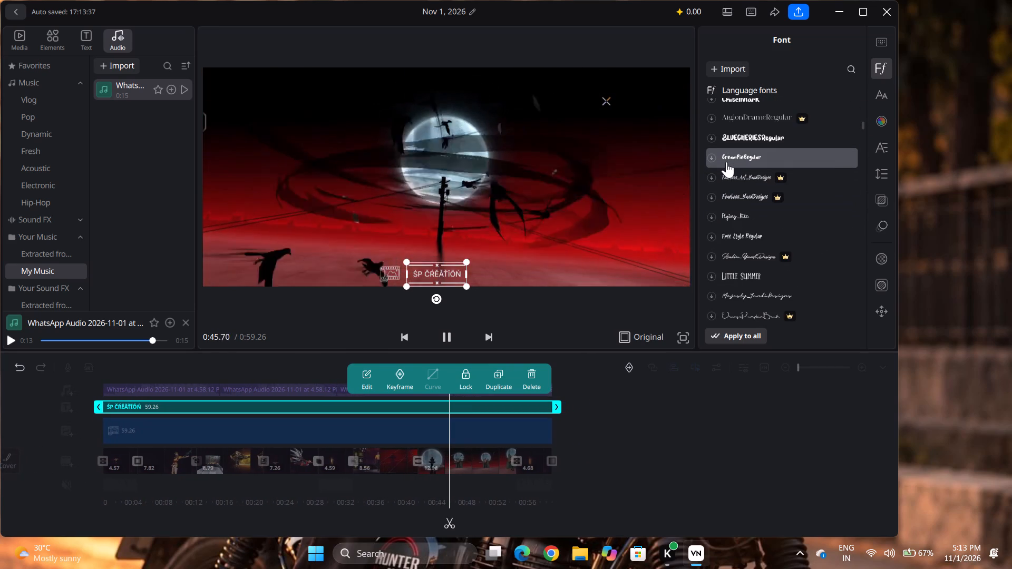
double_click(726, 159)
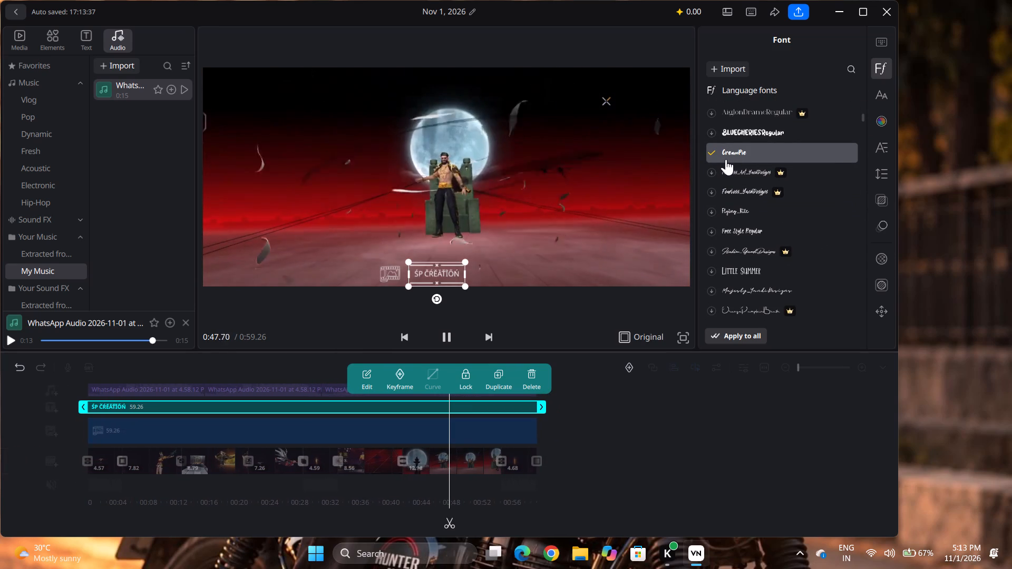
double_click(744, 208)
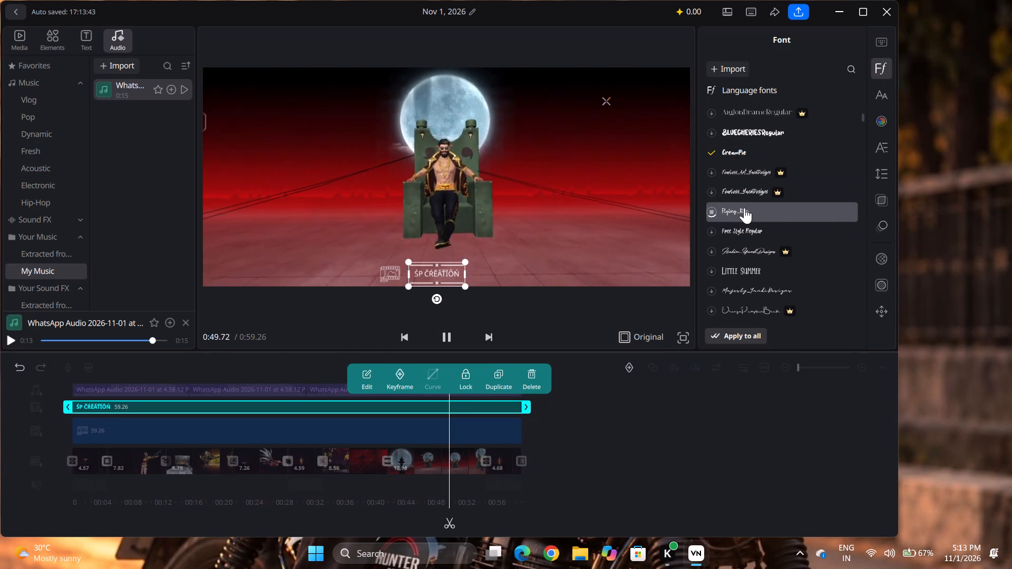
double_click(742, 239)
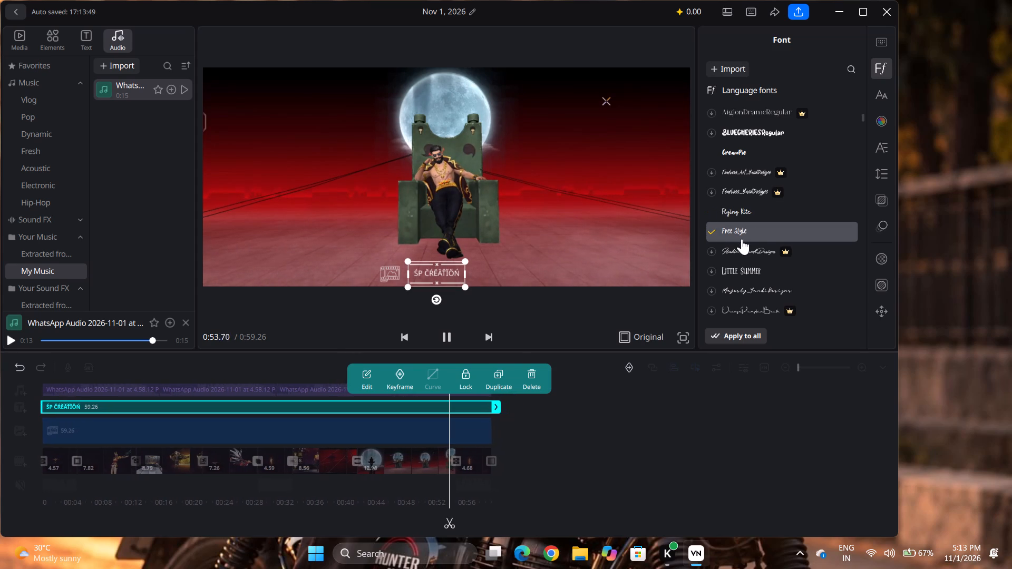
Set the SP CREATION text's font to Little Summer and deselect the text.
double_click(751, 267)
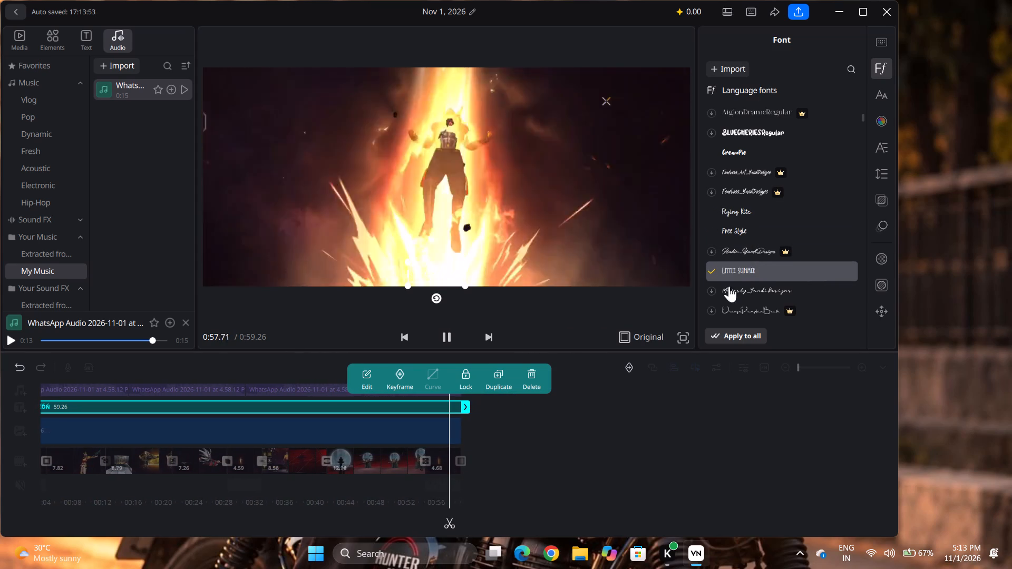
click(683, 372)
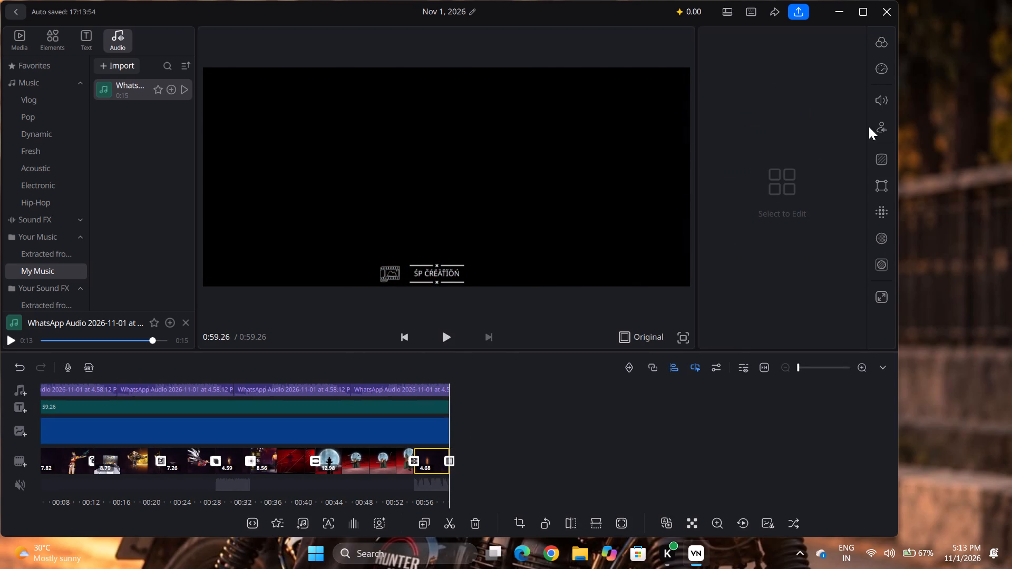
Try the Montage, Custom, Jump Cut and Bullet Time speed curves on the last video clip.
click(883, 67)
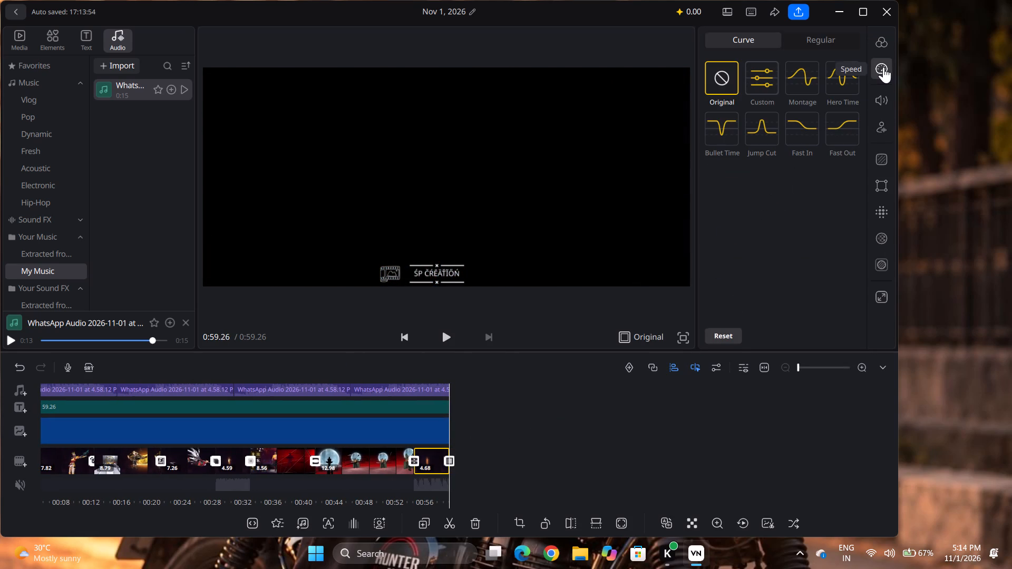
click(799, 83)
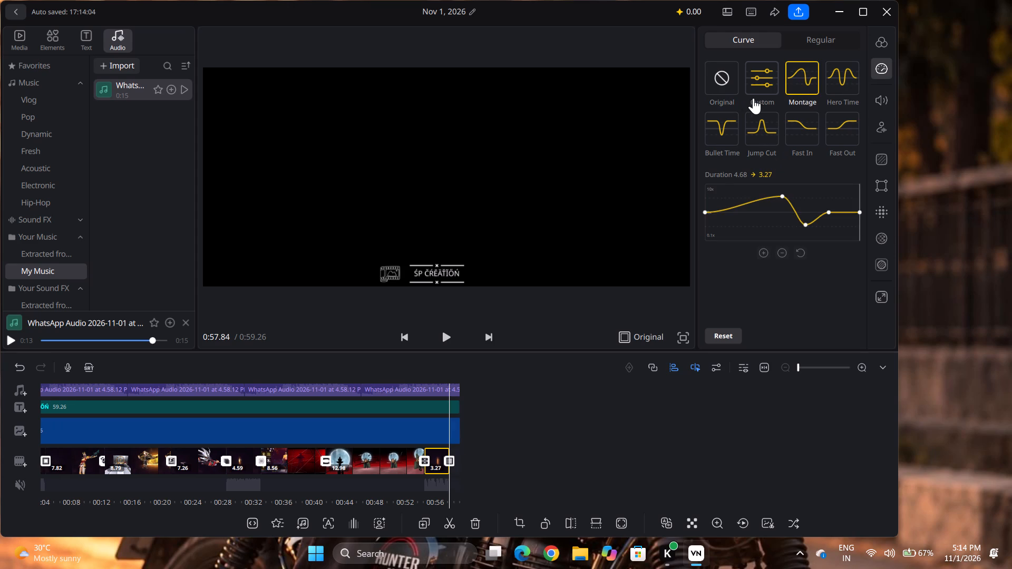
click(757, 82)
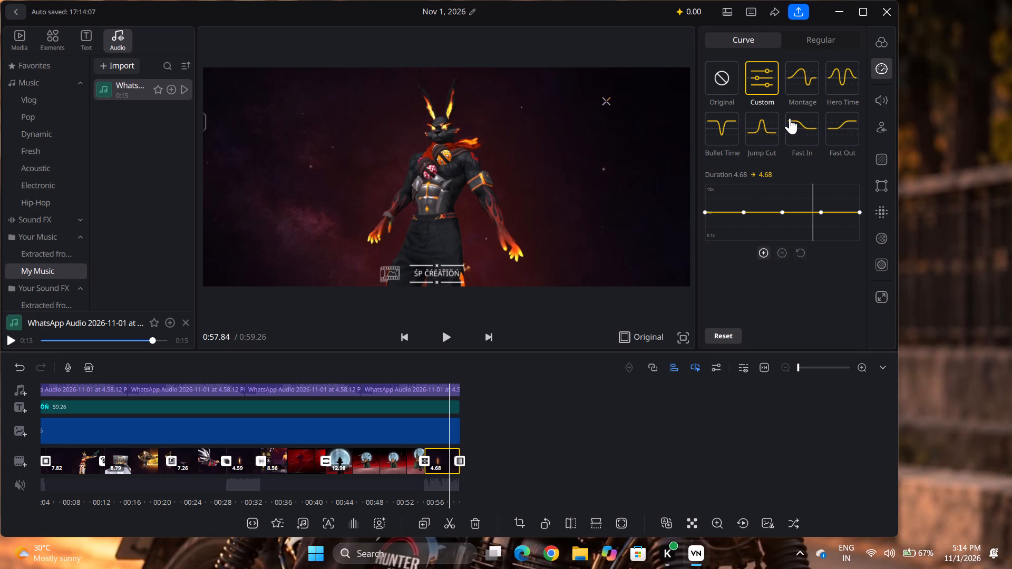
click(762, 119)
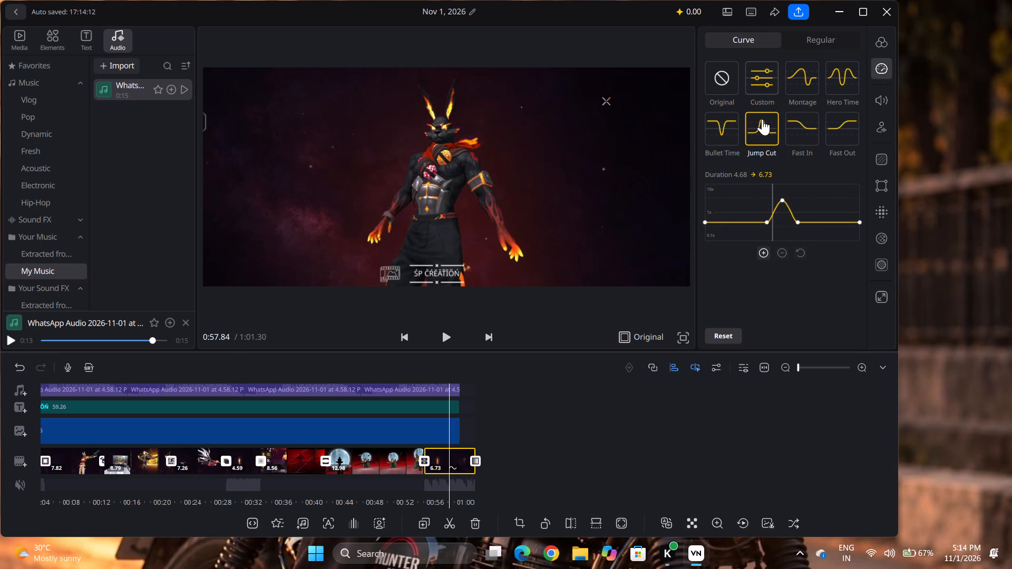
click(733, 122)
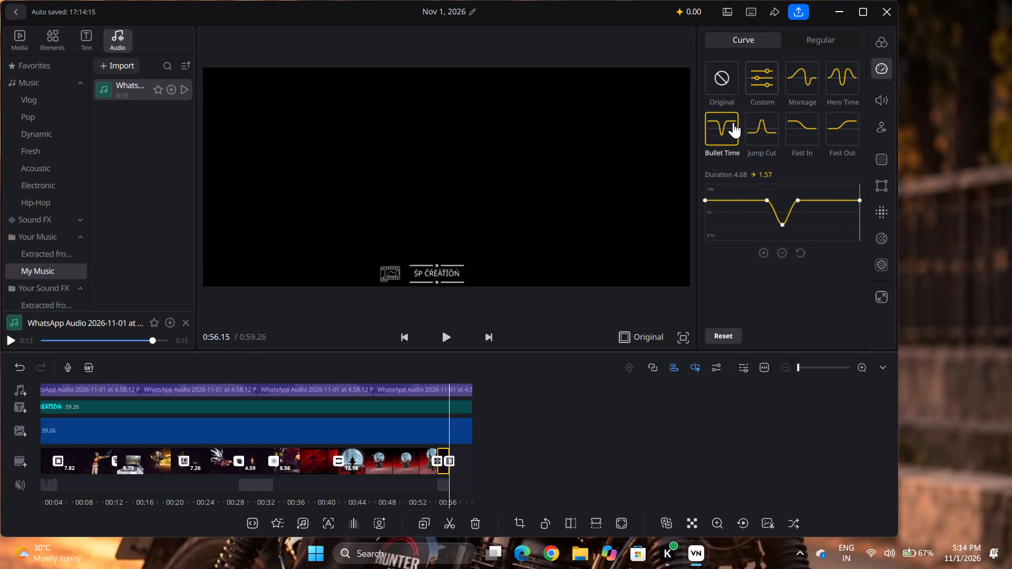
Apply the Fast In speed curve to the last video clip.
click(793, 124)
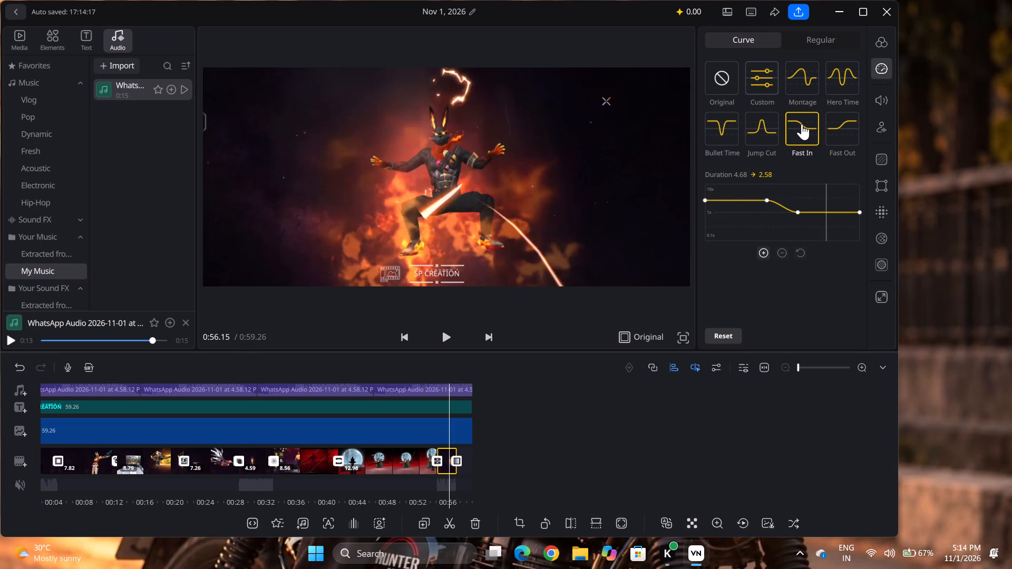
click(773, 278)
Play the end of the edit to review the last clip's speed curve.
click(445, 340)
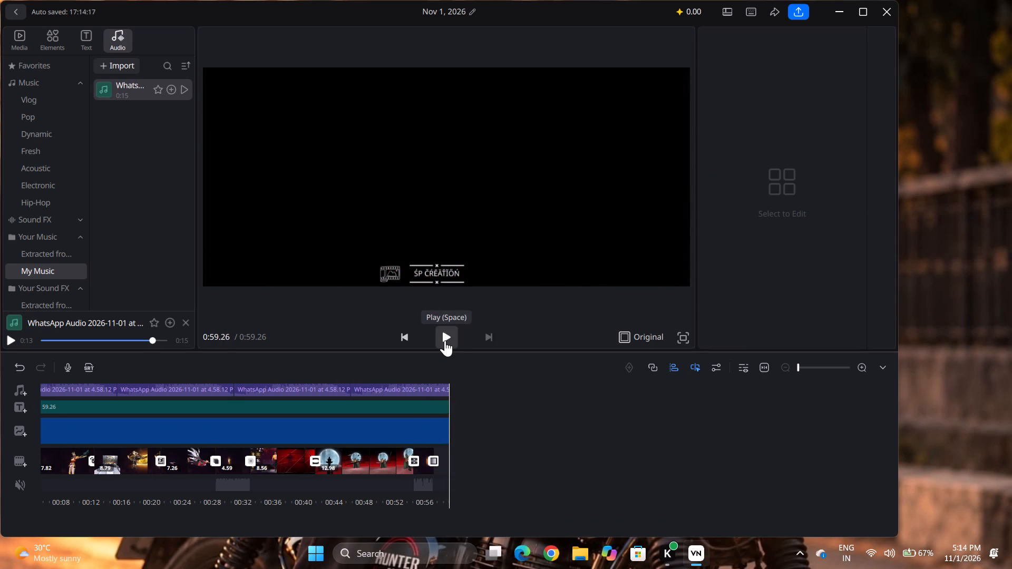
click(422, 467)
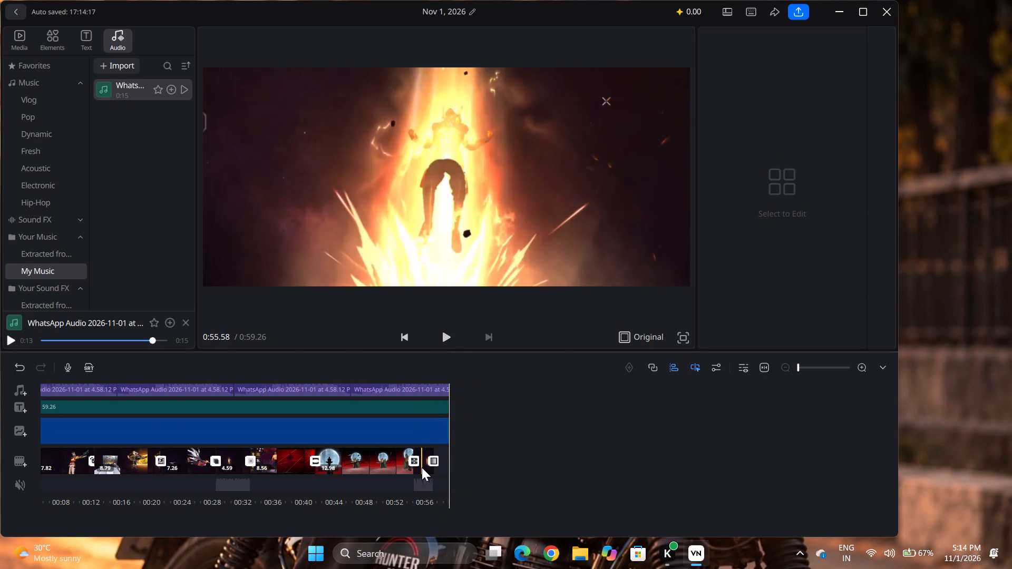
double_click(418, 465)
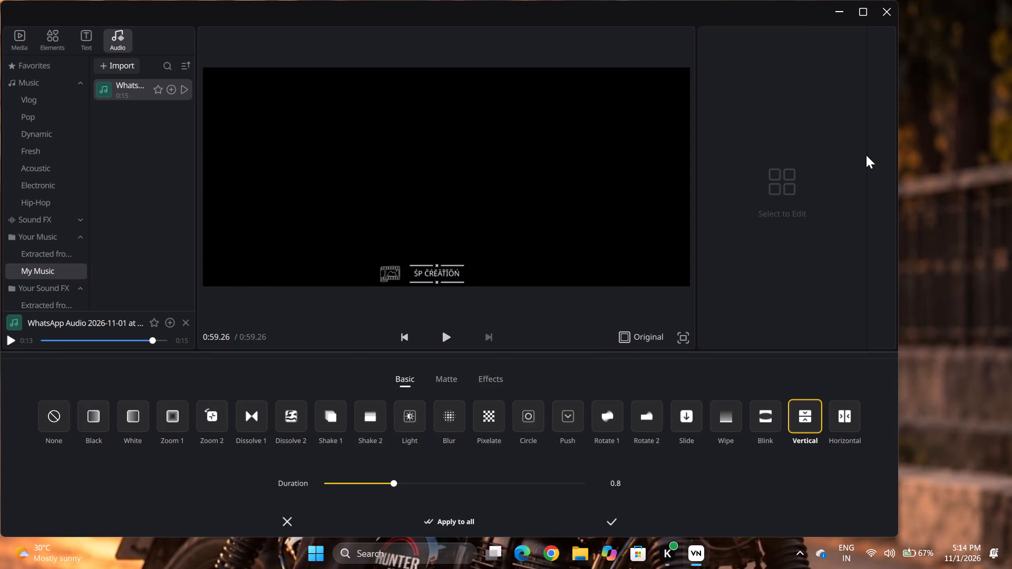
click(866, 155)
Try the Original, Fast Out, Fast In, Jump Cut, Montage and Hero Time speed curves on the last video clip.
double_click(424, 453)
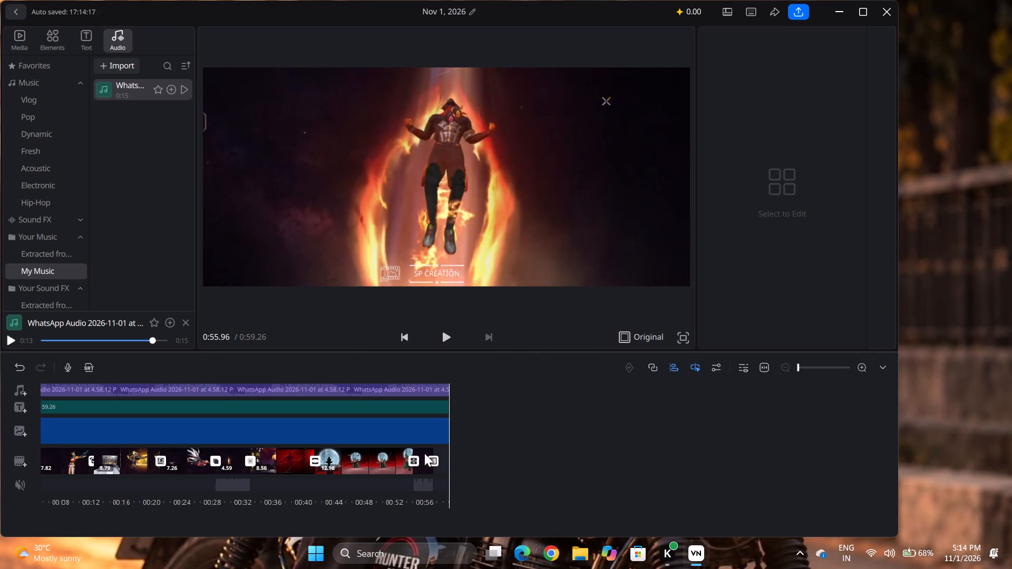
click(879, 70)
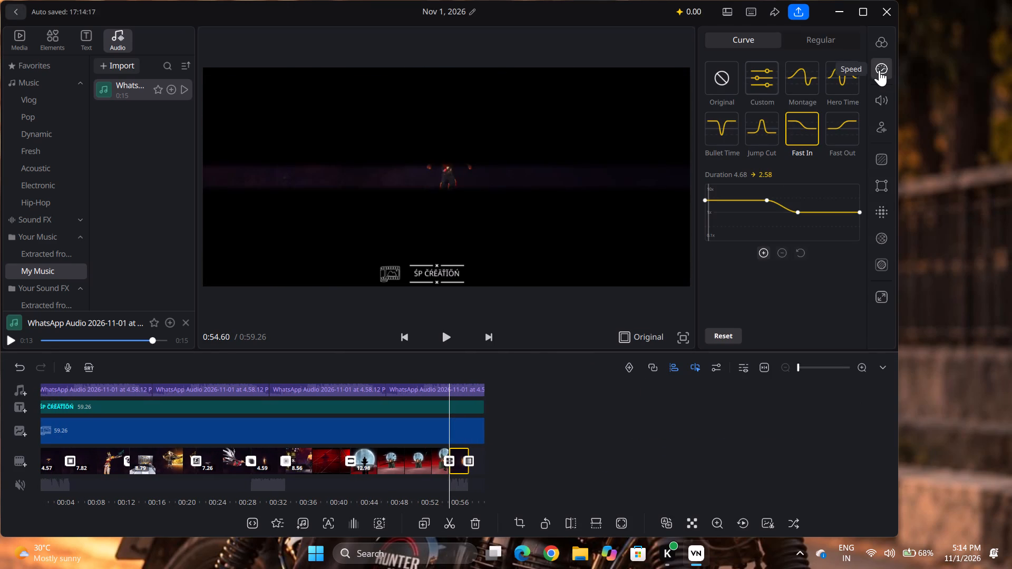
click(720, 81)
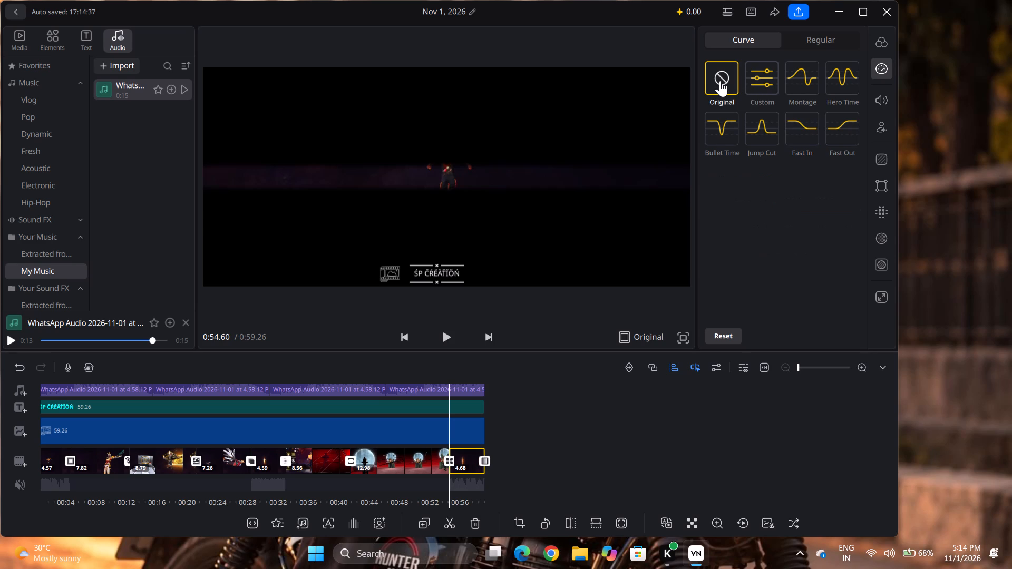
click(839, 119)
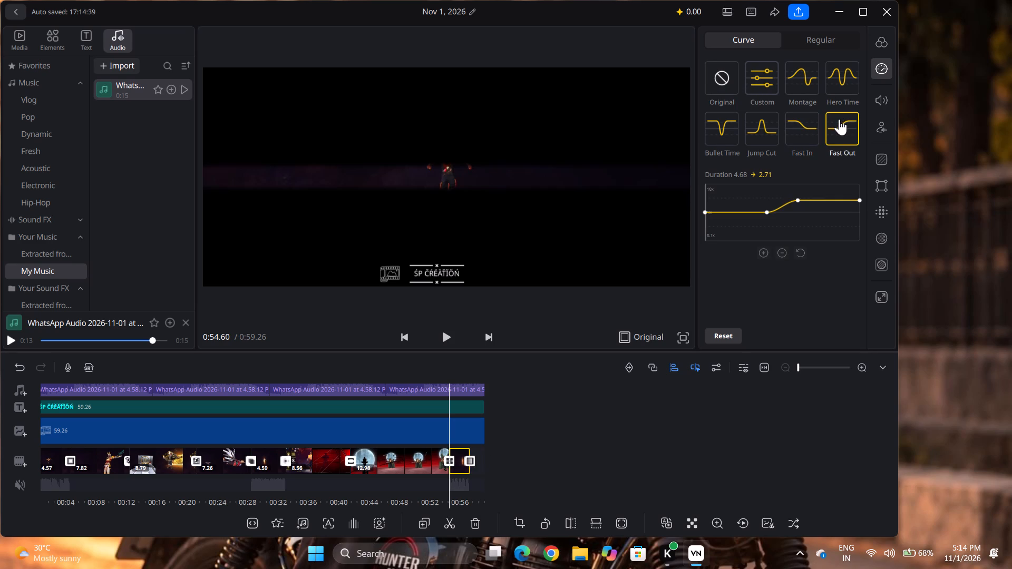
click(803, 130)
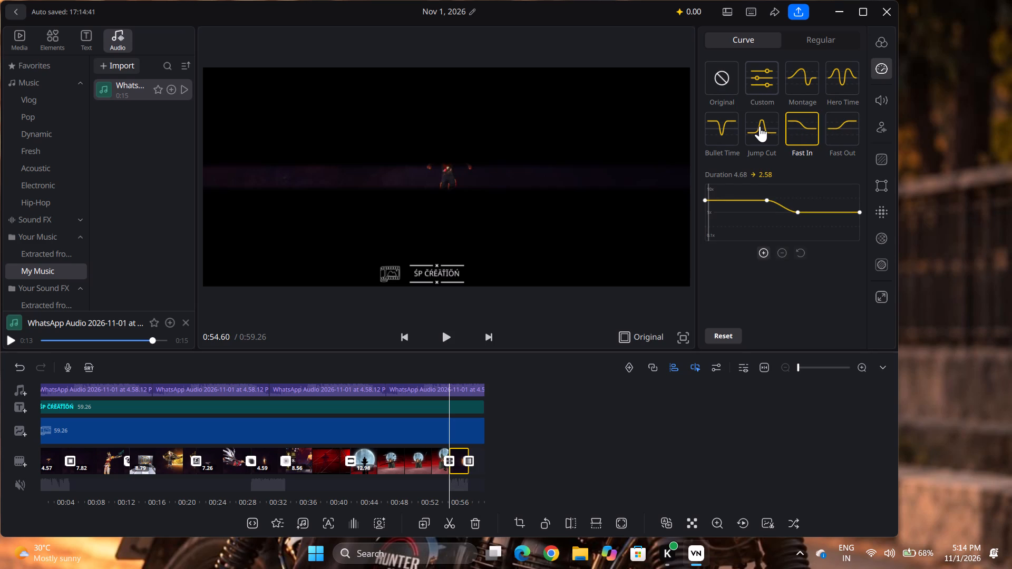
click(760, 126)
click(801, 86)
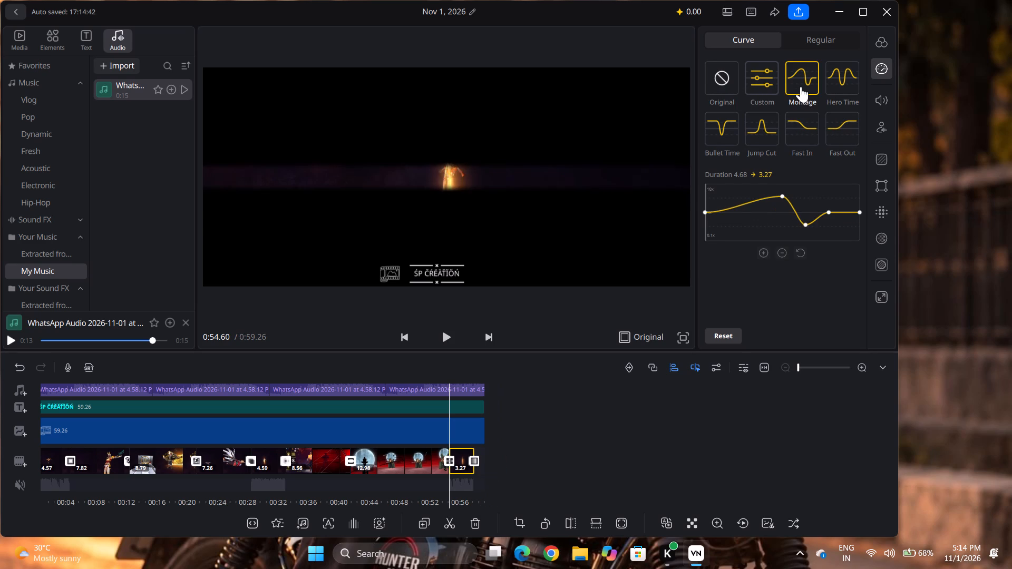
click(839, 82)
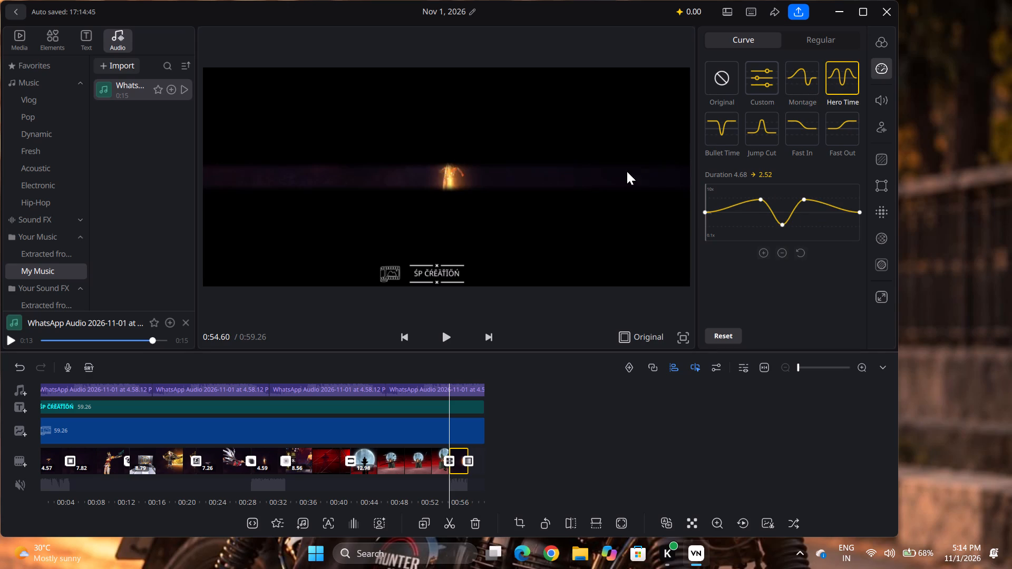
Play the end of the edit to review the last clip's Hero Time speed curve.
click(612, 176)
click(468, 292)
click(446, 344)
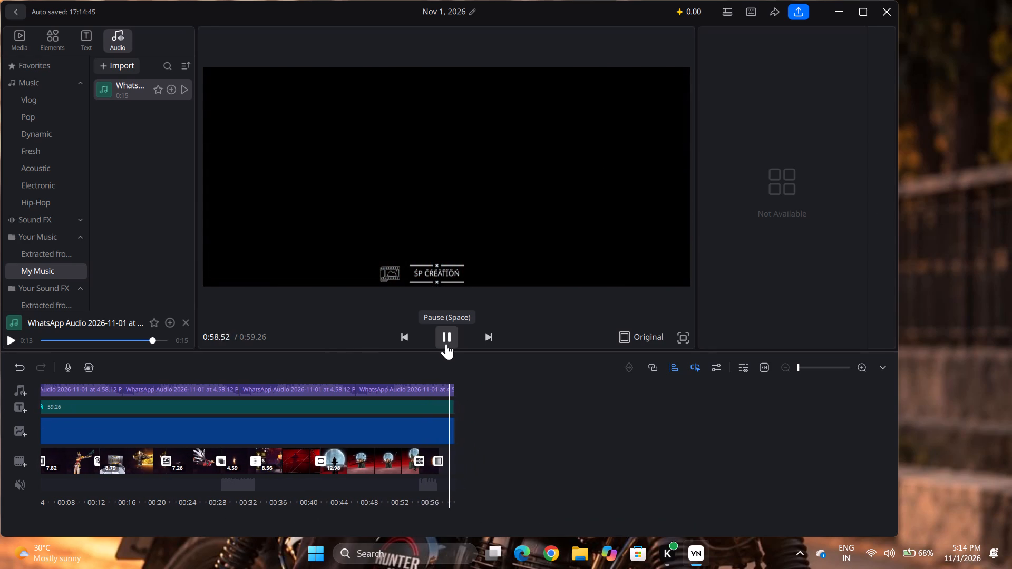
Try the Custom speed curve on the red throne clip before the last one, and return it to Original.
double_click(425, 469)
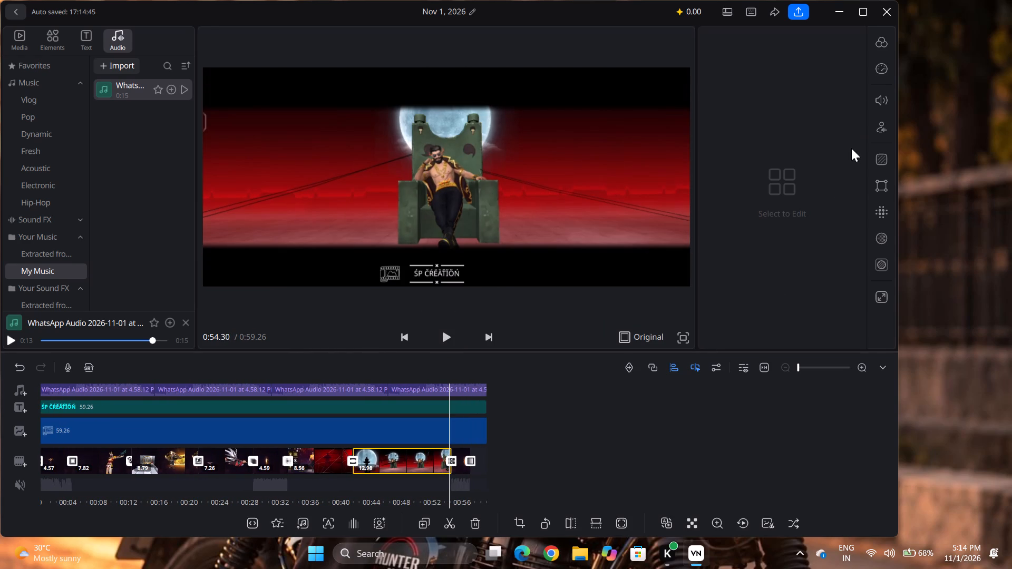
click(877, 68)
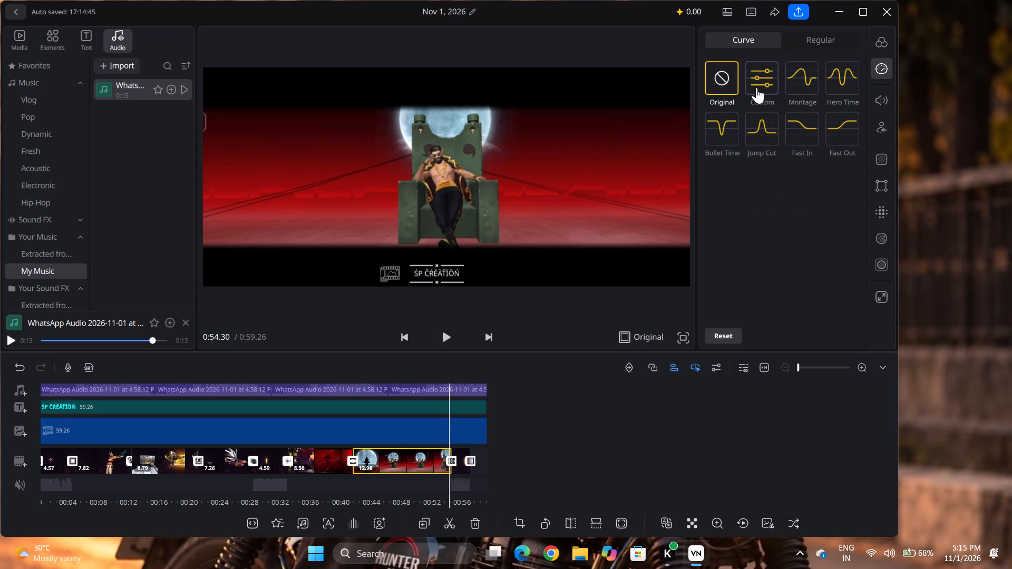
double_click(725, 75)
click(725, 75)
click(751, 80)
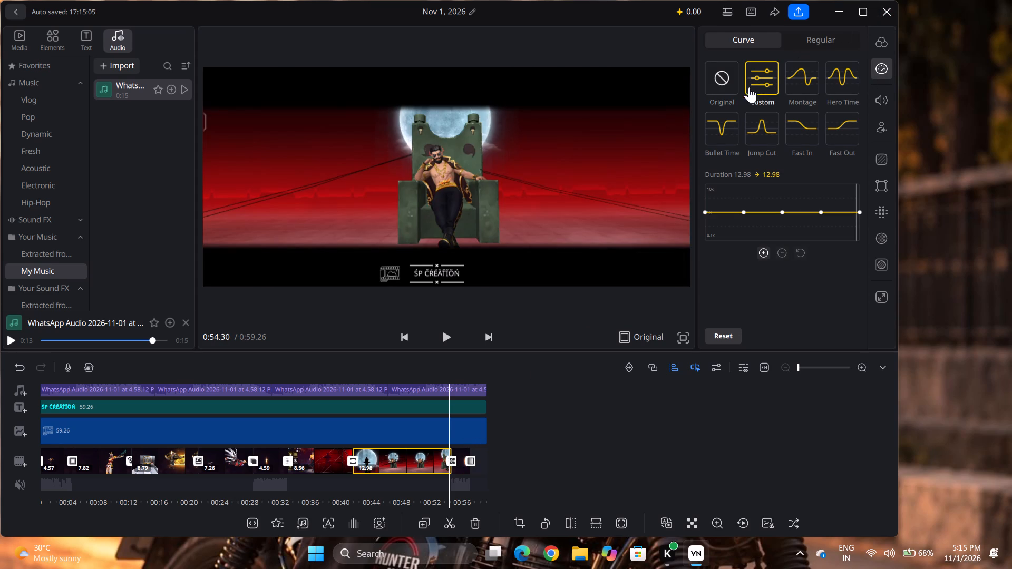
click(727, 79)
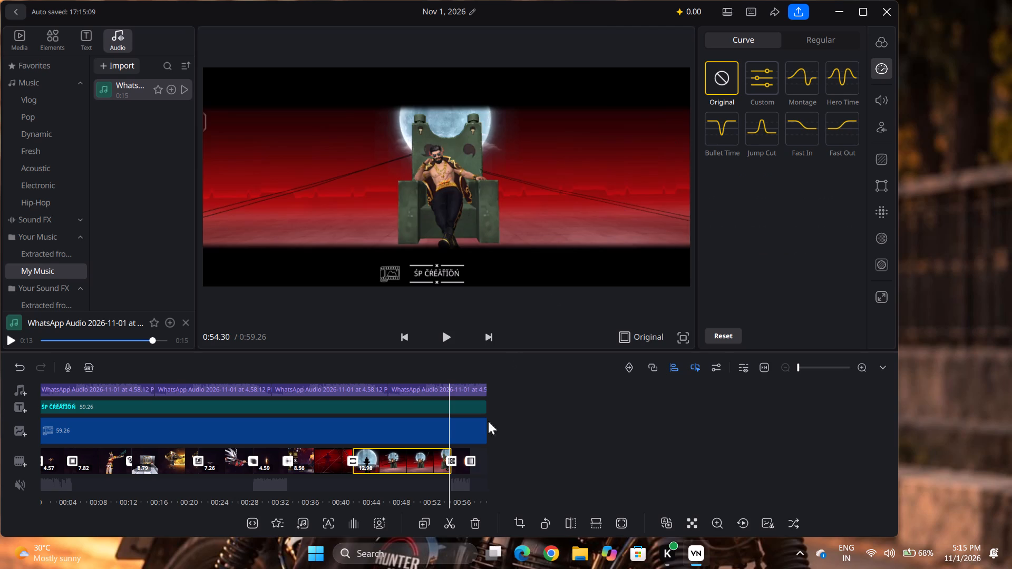
Reset the last video clip's speed curve to Original.
double_click(460, 465)
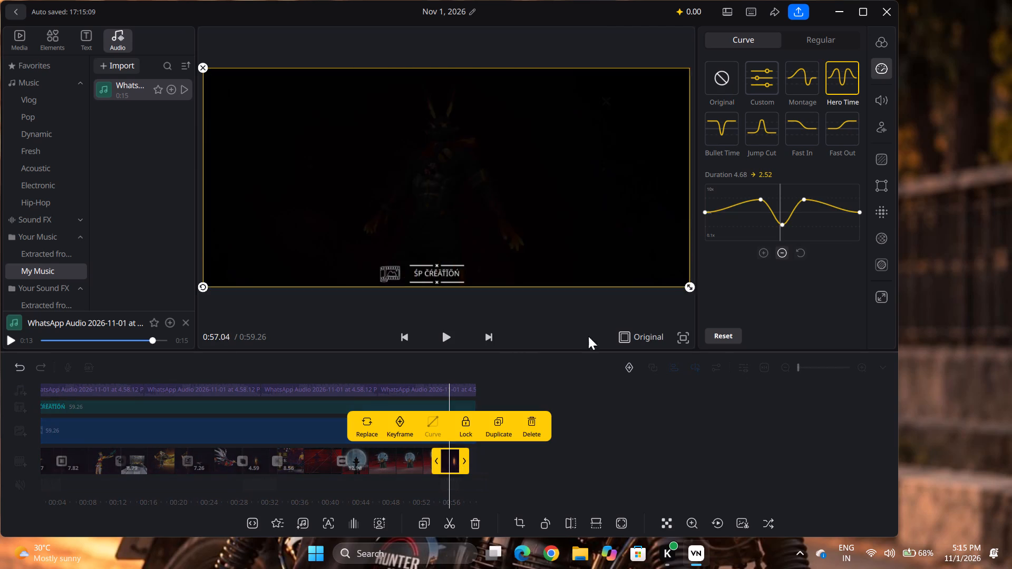
click(725, 90)
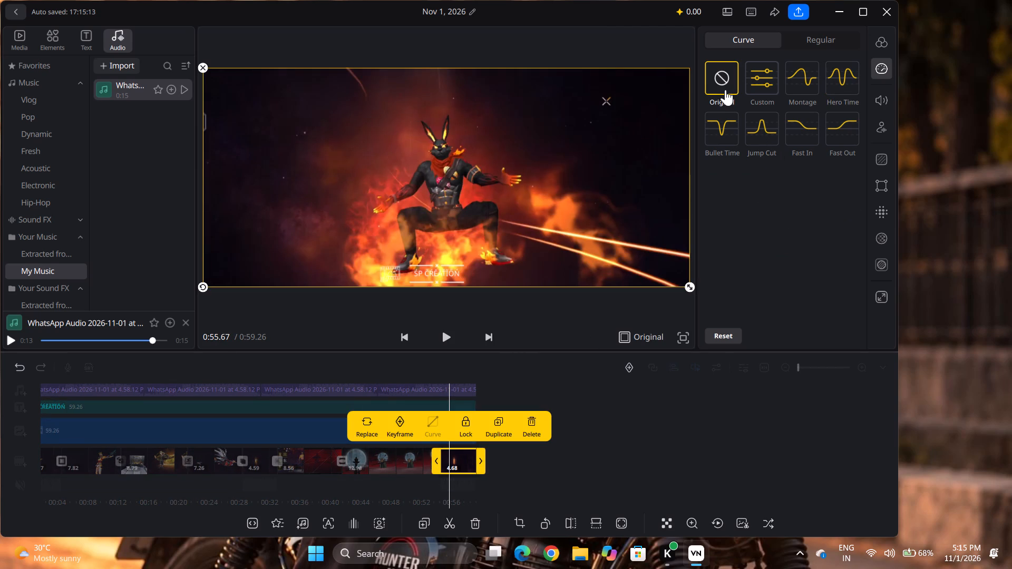
click(744, 381)
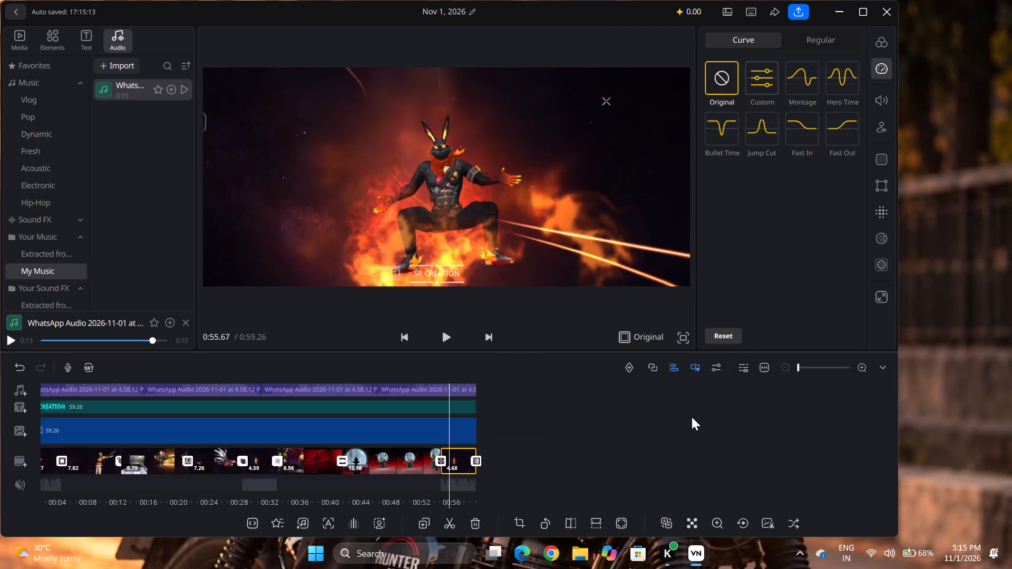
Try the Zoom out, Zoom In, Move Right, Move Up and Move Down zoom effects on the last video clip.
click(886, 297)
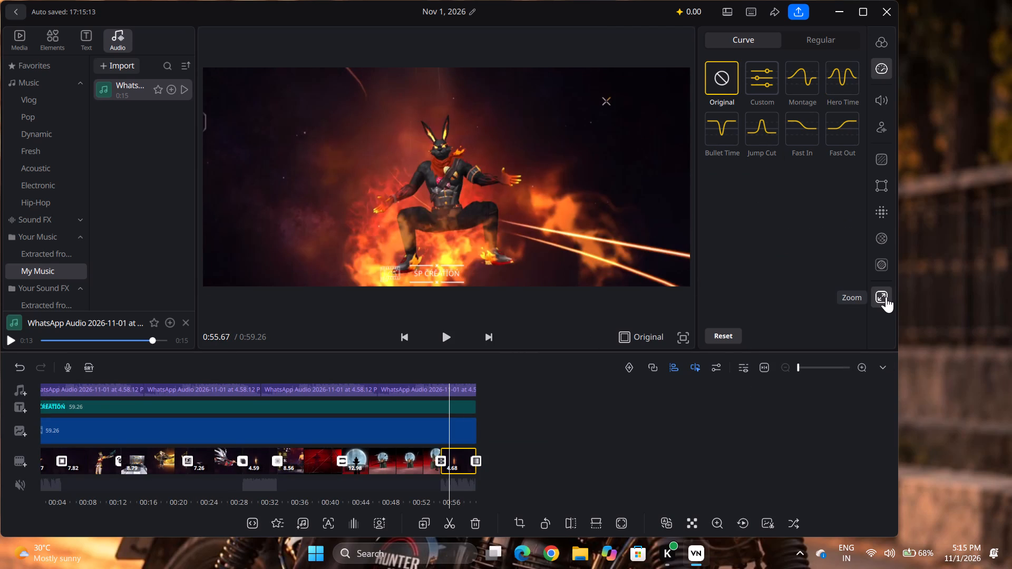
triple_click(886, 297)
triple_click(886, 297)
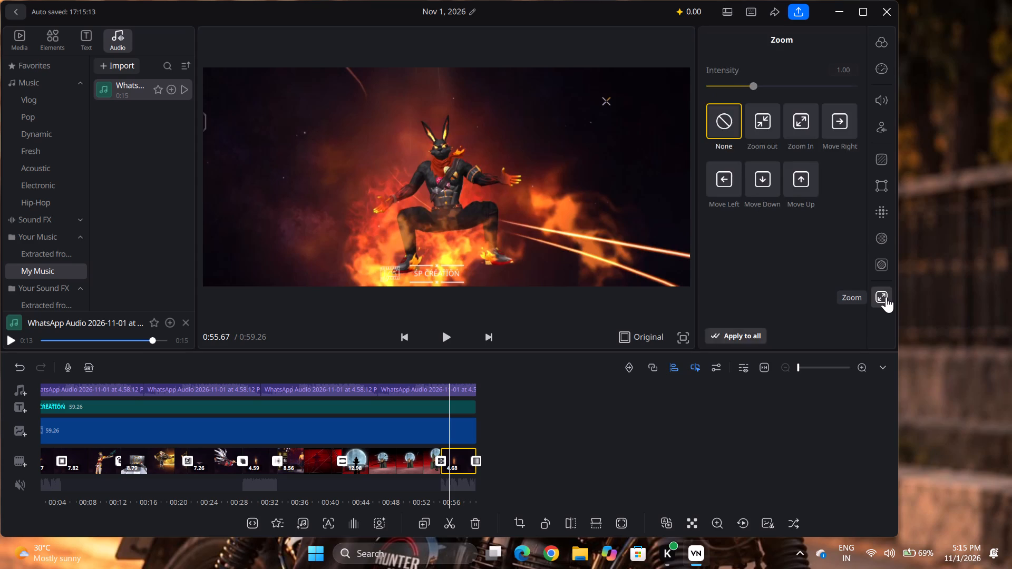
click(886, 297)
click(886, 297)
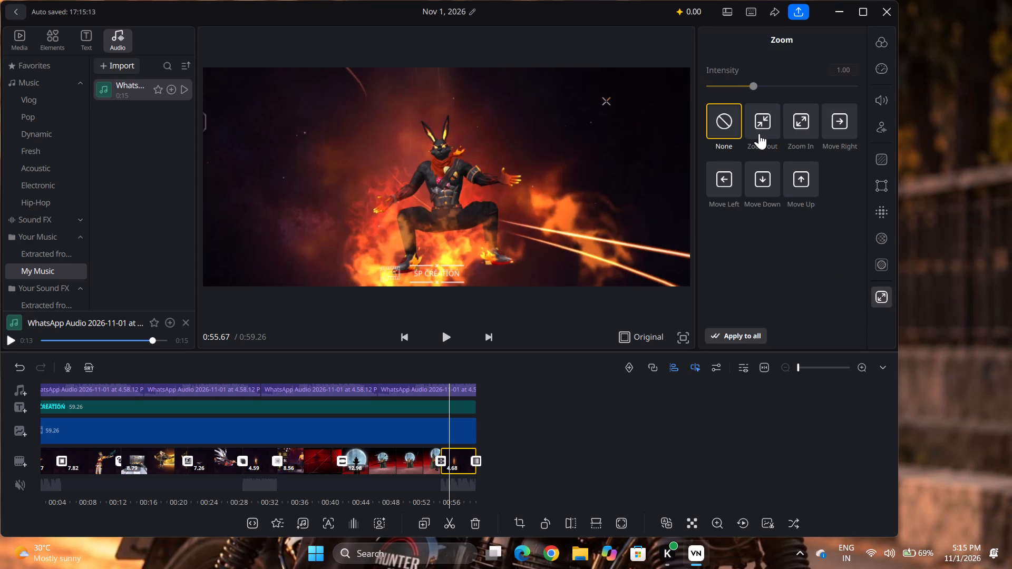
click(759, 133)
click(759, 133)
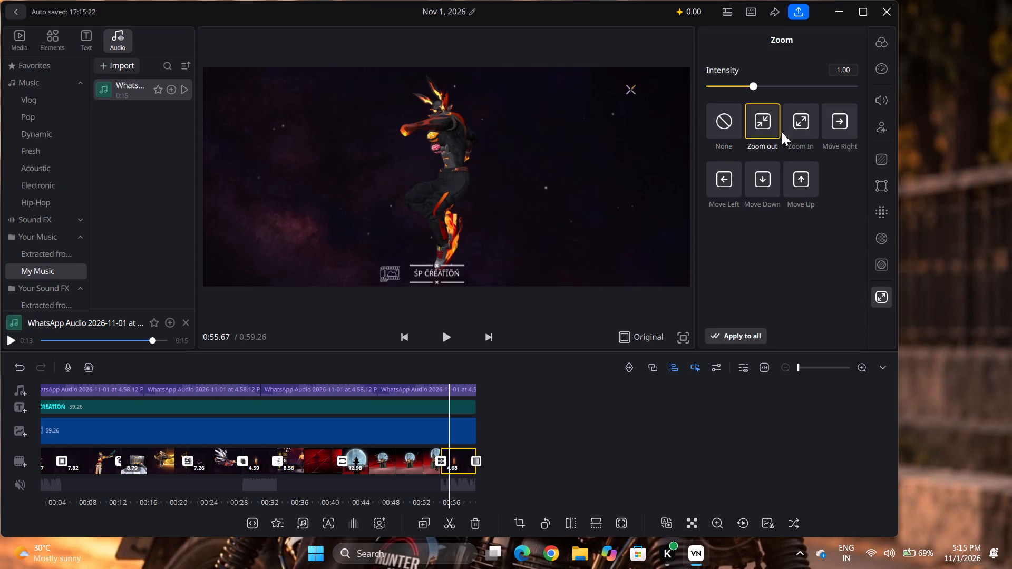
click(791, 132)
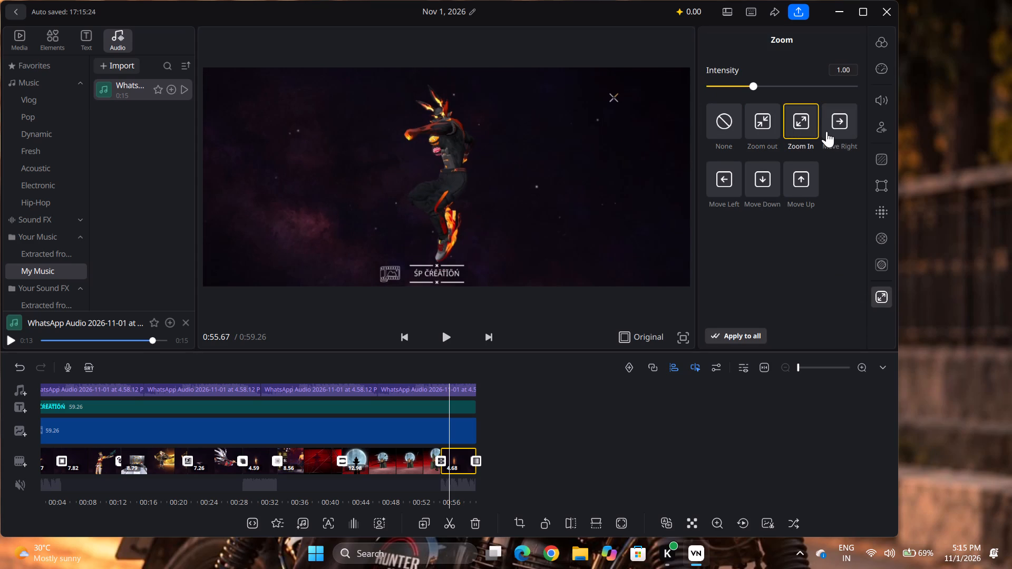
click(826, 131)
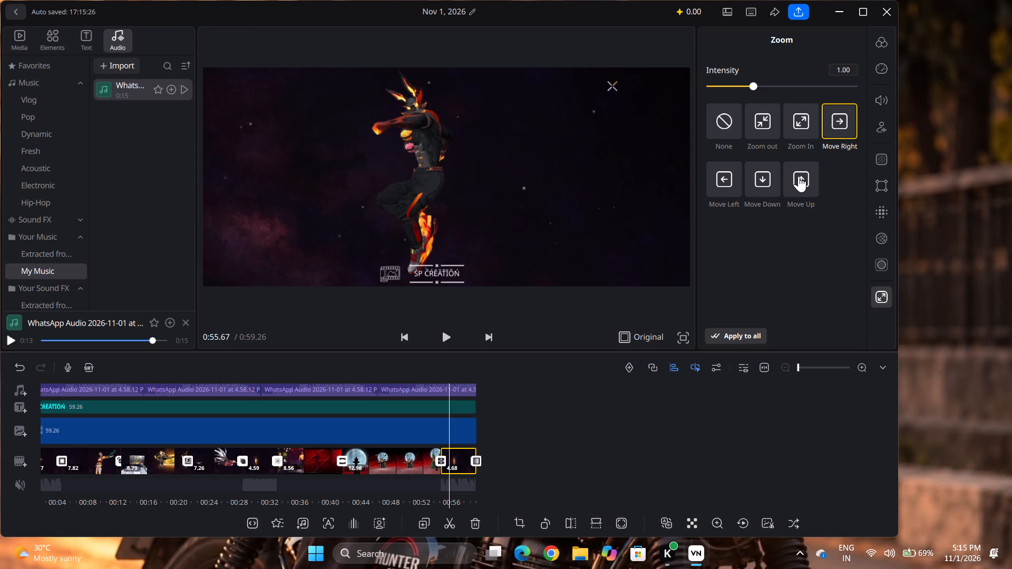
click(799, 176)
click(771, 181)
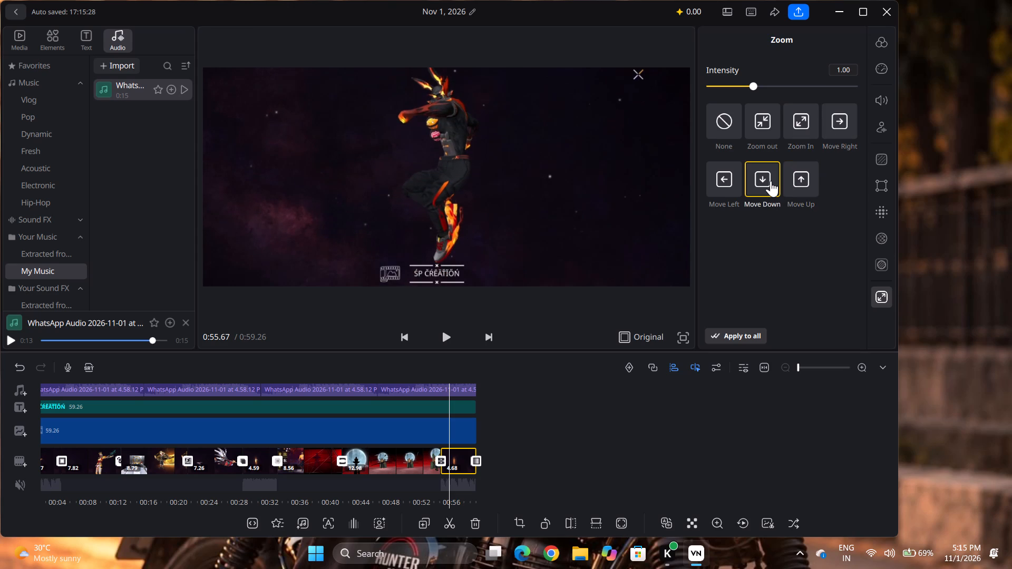
Set the last video clip's zoom effect to Move Left and apply it to all clips.
click(722, 180)
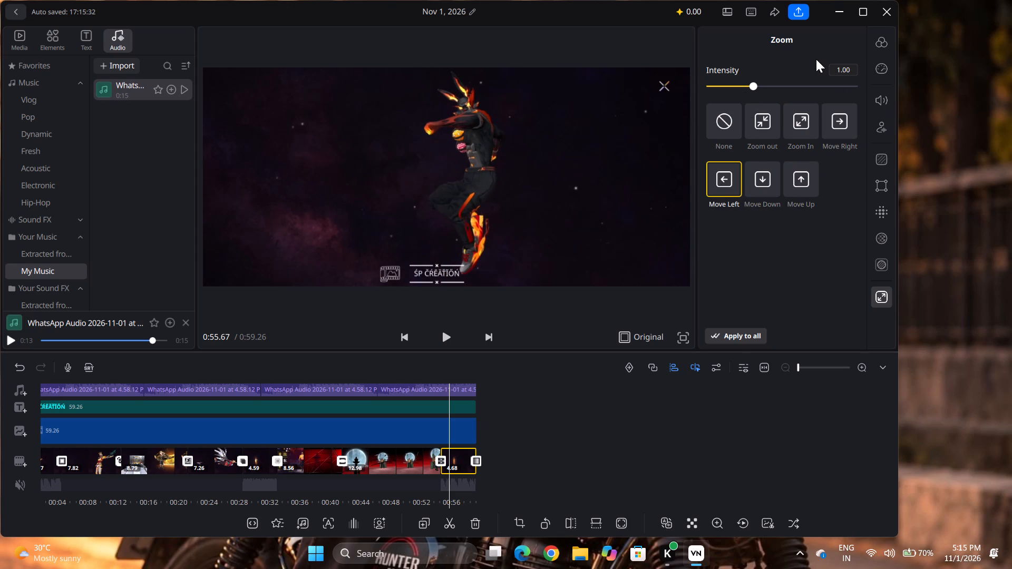
click(816, 59)
click(797, 200)
click(761, 335)
click(782, 467)
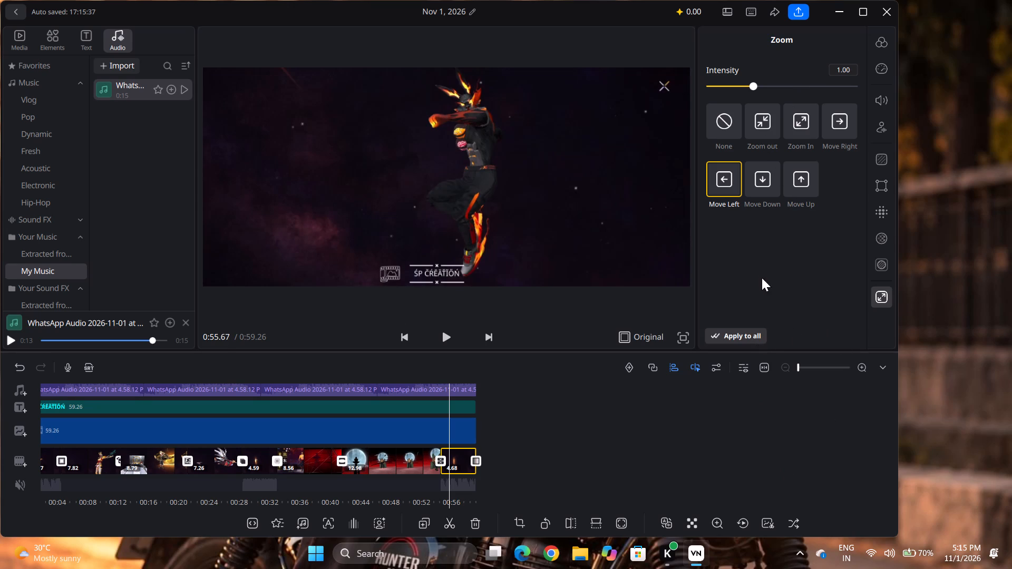